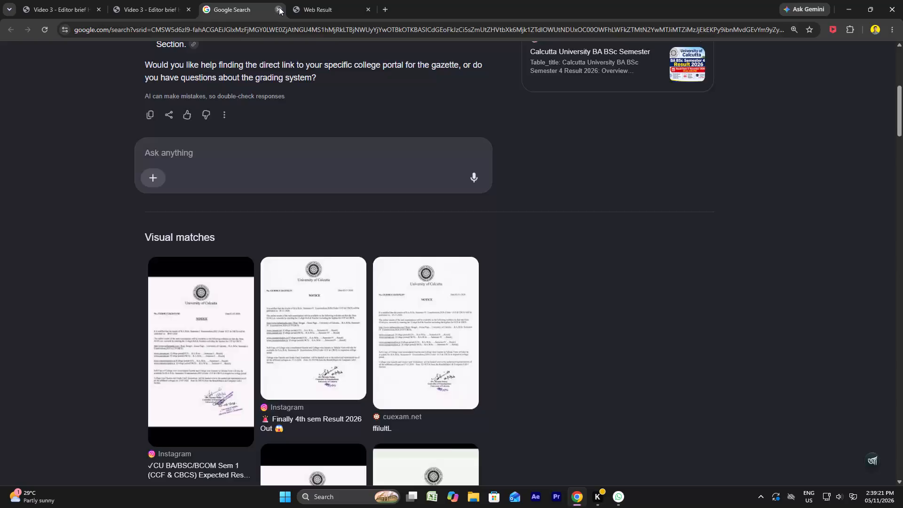
Close the Google Search and Web Result tabs and bring up the first Video 3 editor brief PDF, open at page 9.
click(279, 7)
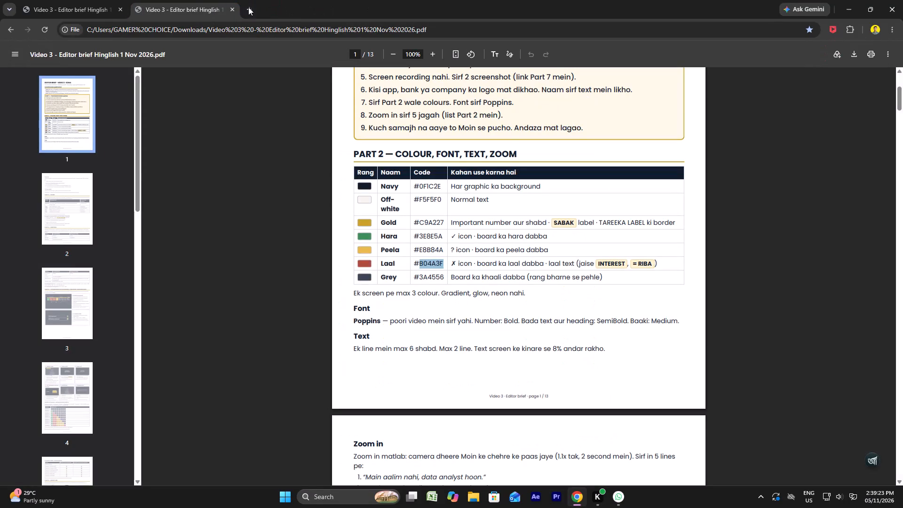
click(58, 0)
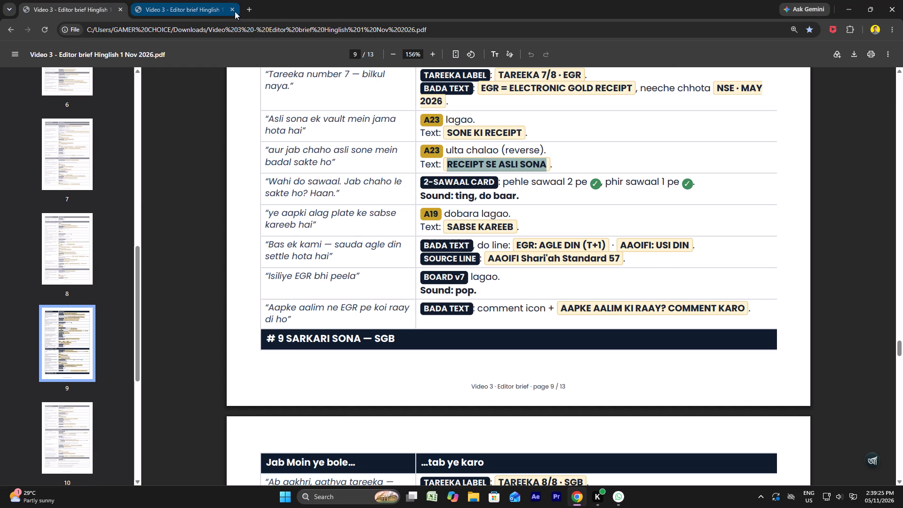
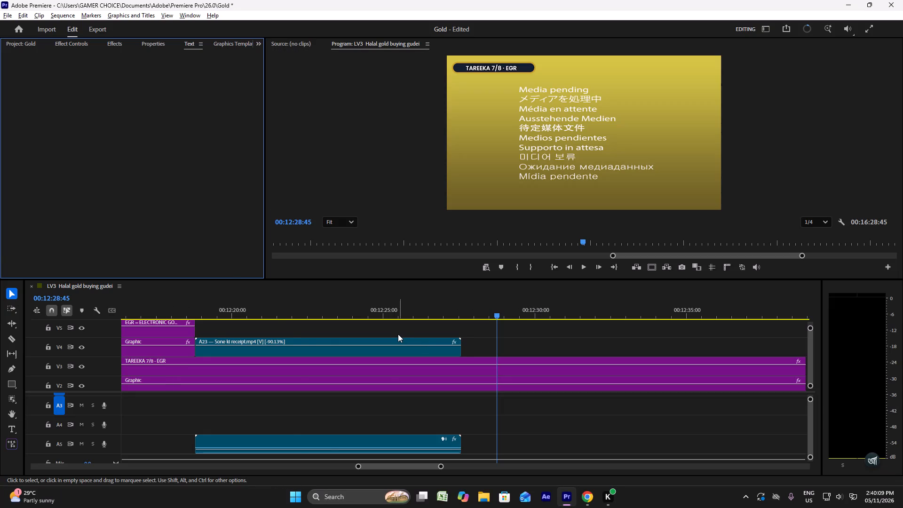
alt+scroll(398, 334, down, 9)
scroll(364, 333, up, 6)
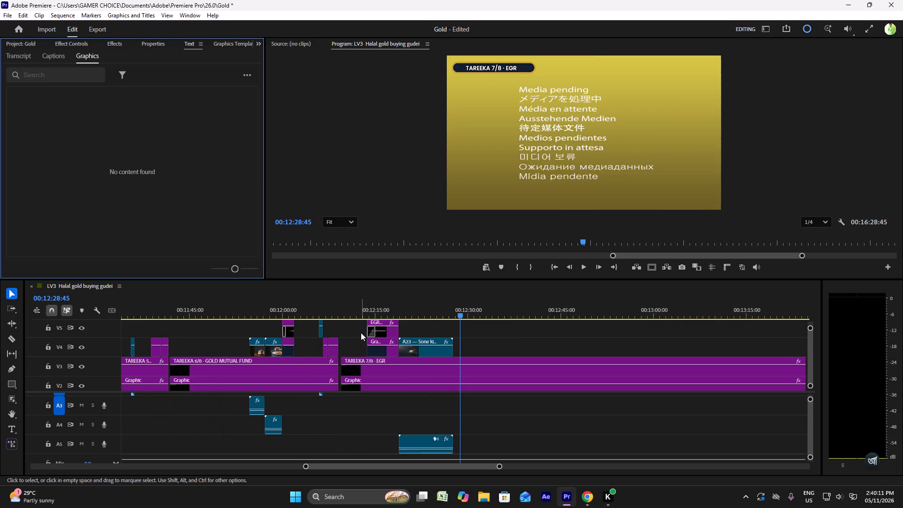
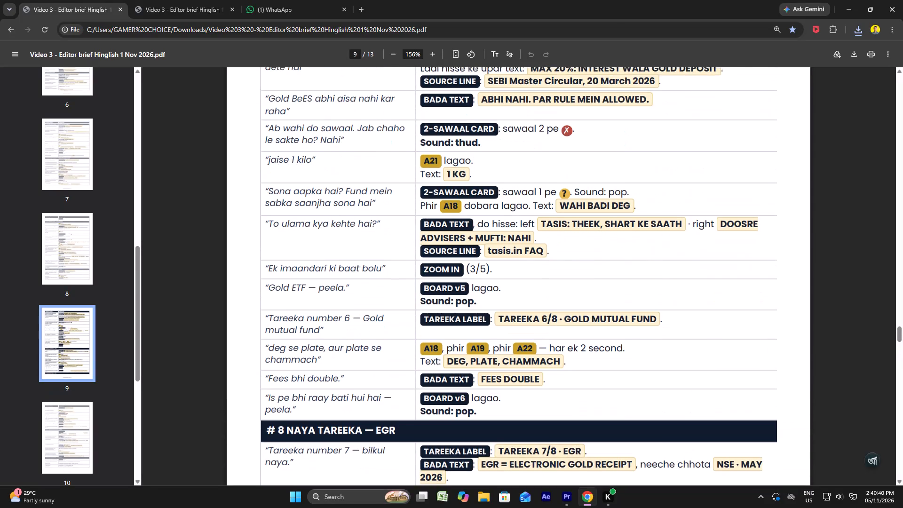
Review the editor brief's instructions for section 7, Gold ETF aur Gold Mutual Fund, across pages 8 and 9.
scroll(478, 183, up, 9)
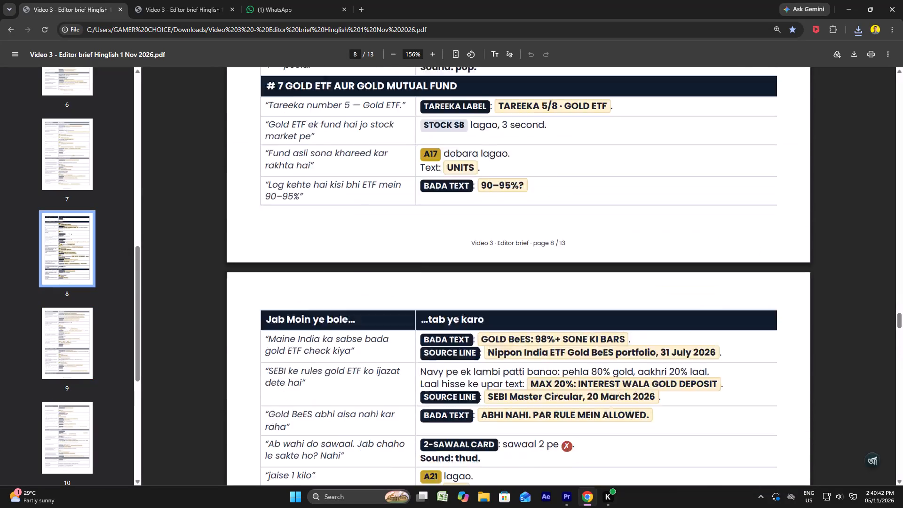
scroll(478, 183, down, 4)
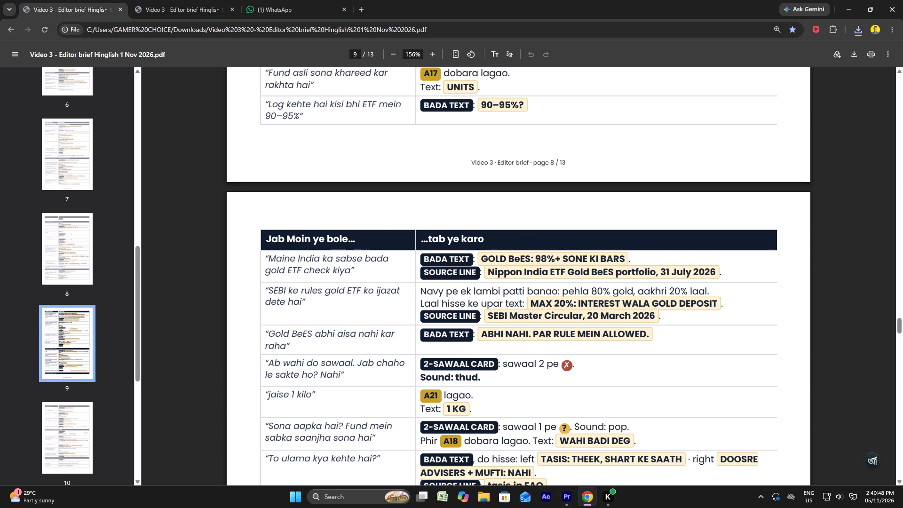
Switch to Premiere and check the TAREEKA 5/8 - GOLD ETF section's graphics, working back from the TASIS and DOOSRE ADVISERS split text.
click(571, 497)
click(294, 302)
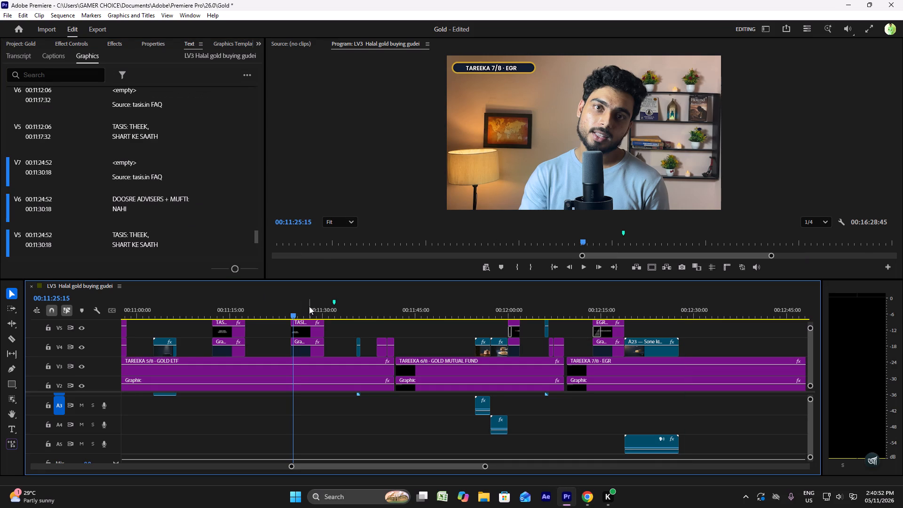
click(309, 306)
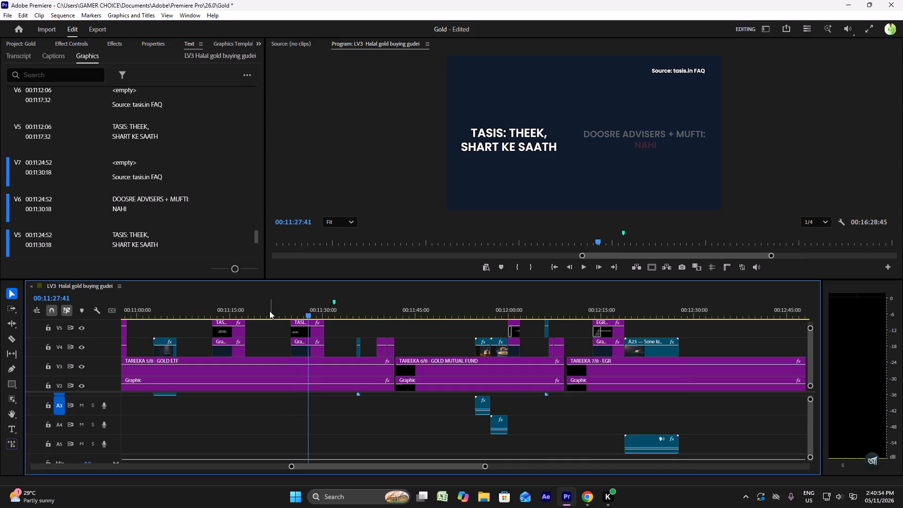
click(225, 303)
scroll(249, 312, up, 9)
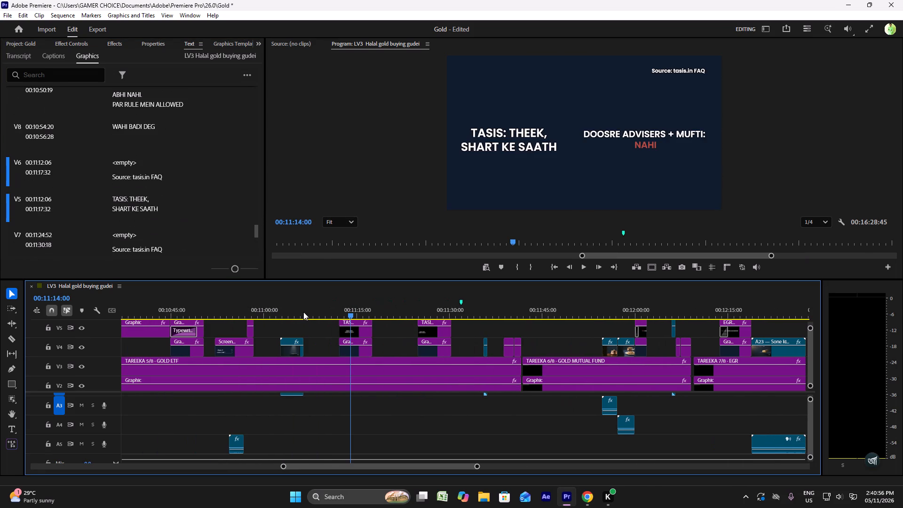
click(252, 313)
scroll(239, 317, up, 4)
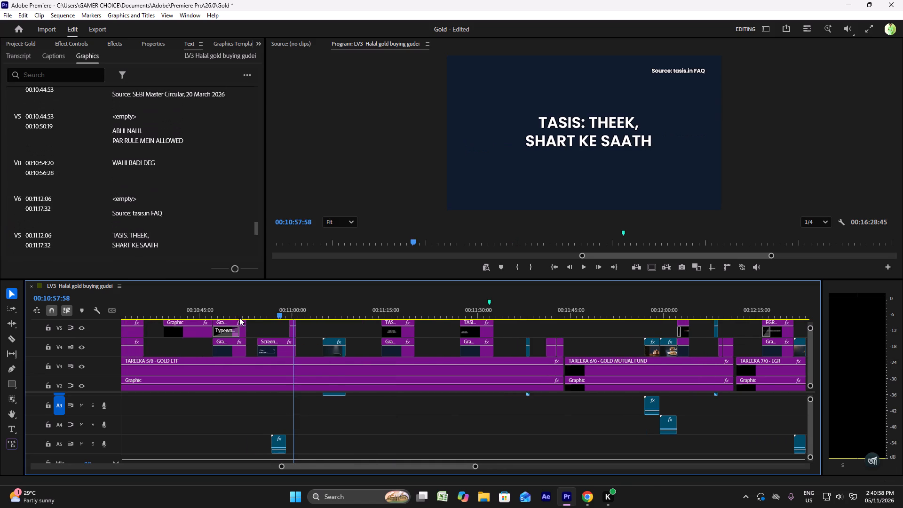
Review the GOLD ETF section from the GOLD BeES text through to the SEBI Master Circular source graphic.
click(252, 305)
scroll(253, 307, up, 5)
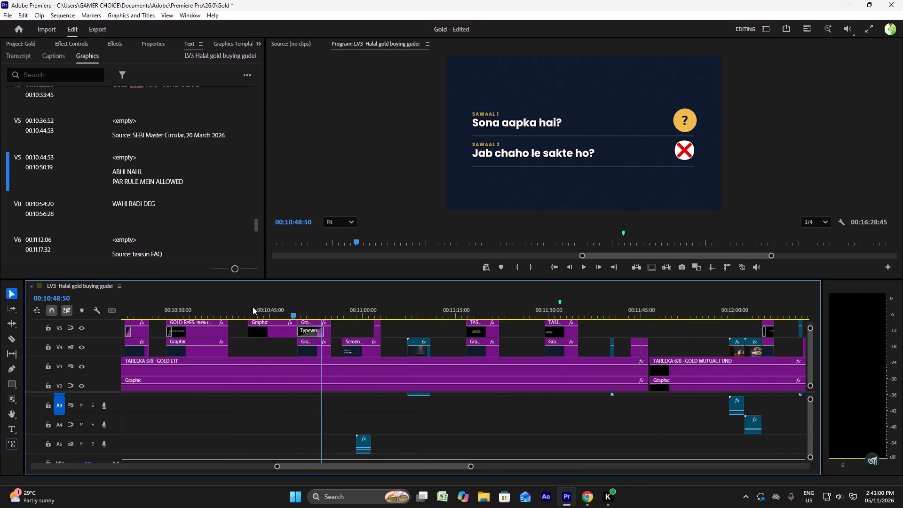
scroll(253, 307, up, 5)
click(286, 307)
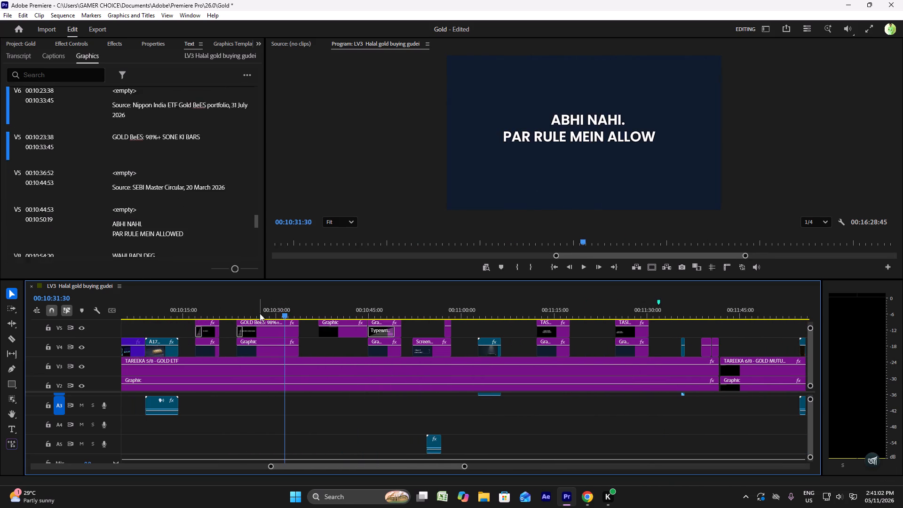
scroll(260, 313, up, 4)
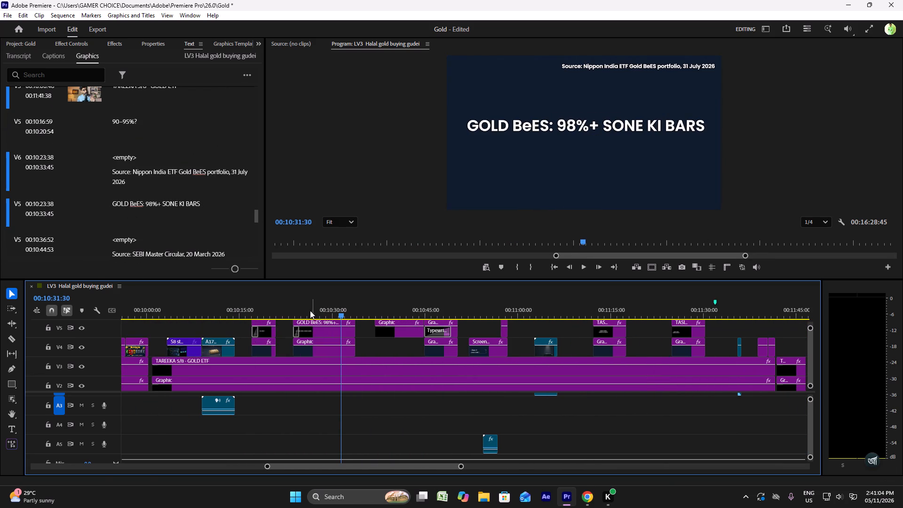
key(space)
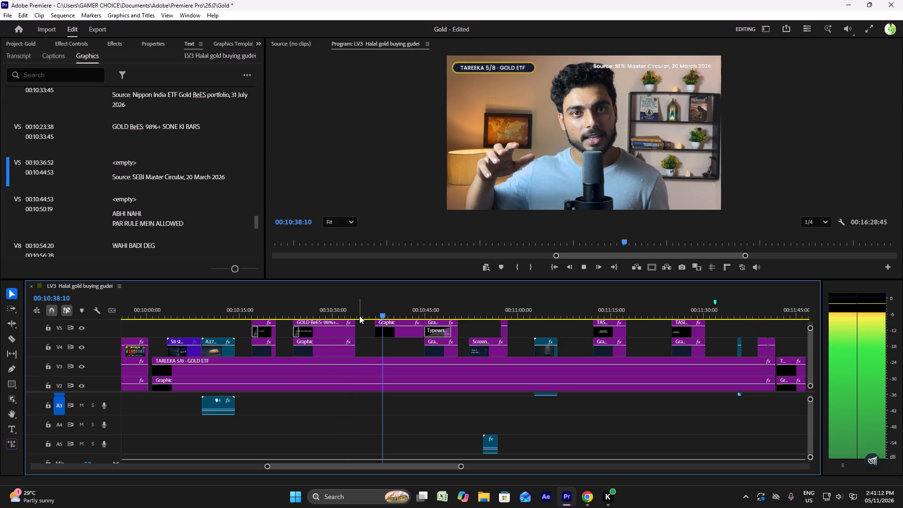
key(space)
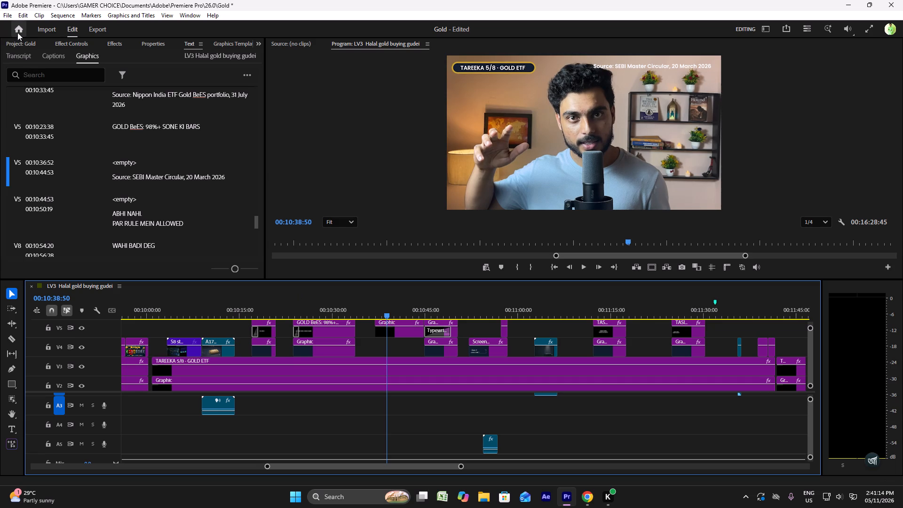
Import the Gold ETF SEBI rules image, WhatsApp Image 2026-11-05 at 1.12.31 PM, from Downloads into the project.
click(20, 47)
scroll(104, 172, down, 13)
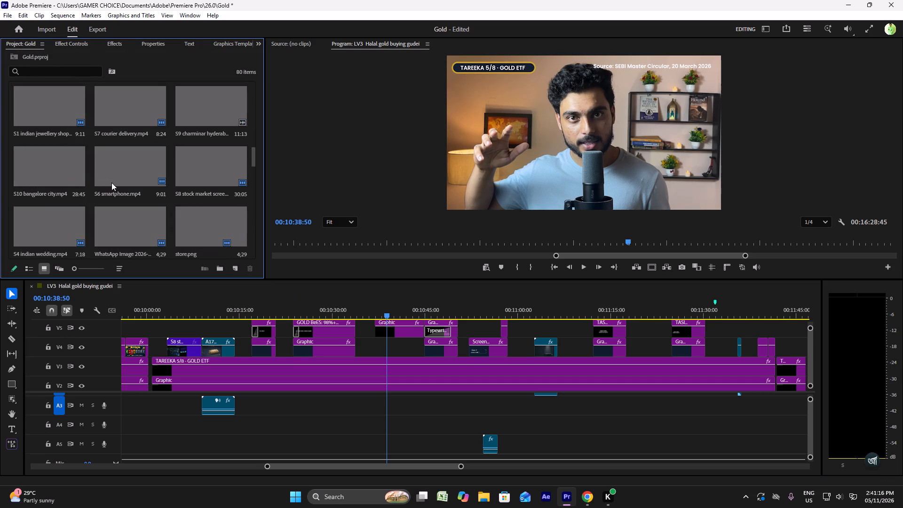
scroll(111, 183, down, 20)
scroll(111, 183, down, 3)
double_click(213, 234)
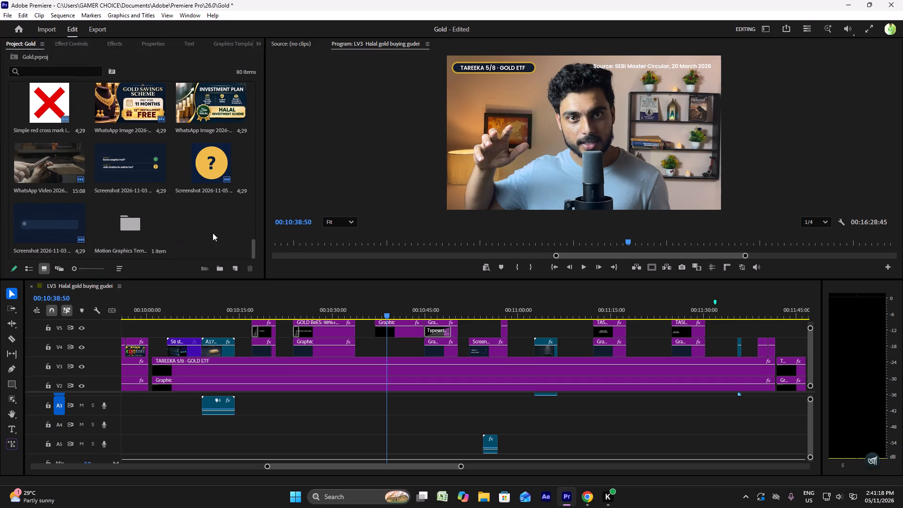
click(22, 137)
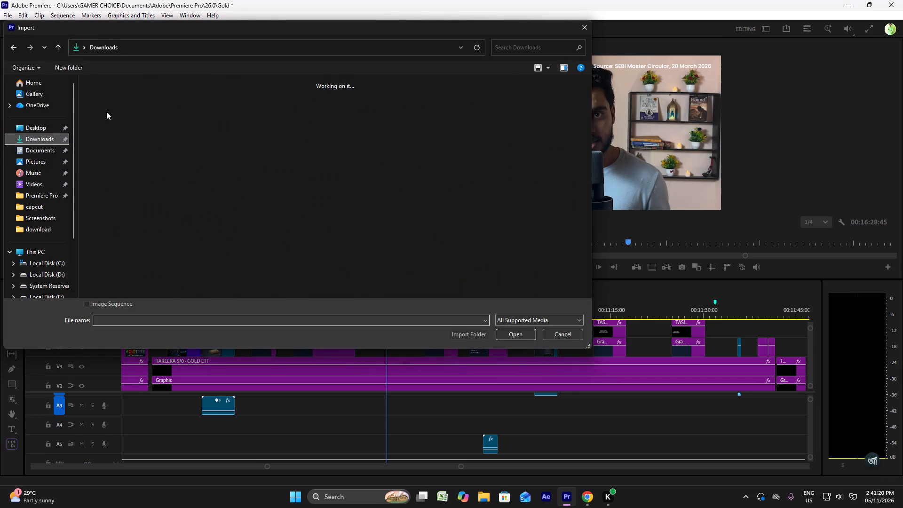
click(119, 111)
click(512, 336)
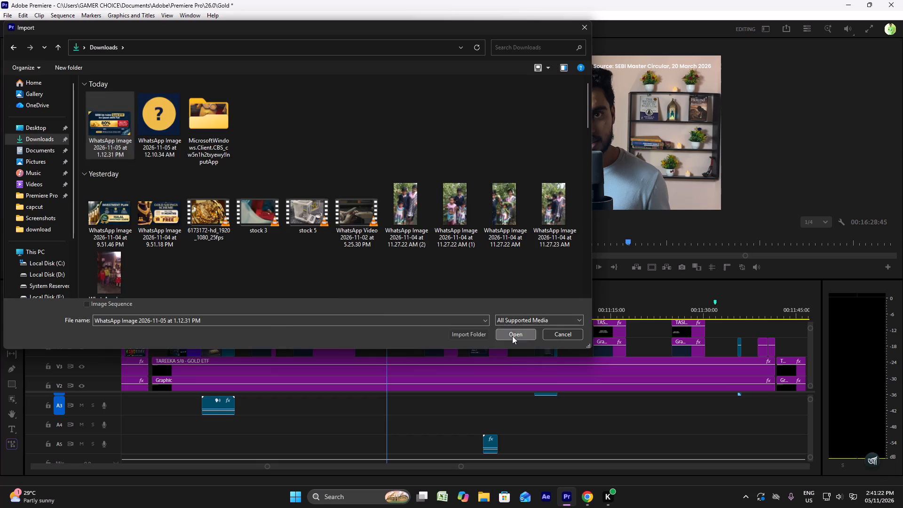
Place the SEBI rules image on V4, aligned with the start of the SEBI Master Circular source graphic, and play back the placement.
drag(216, 228, 362, 343)
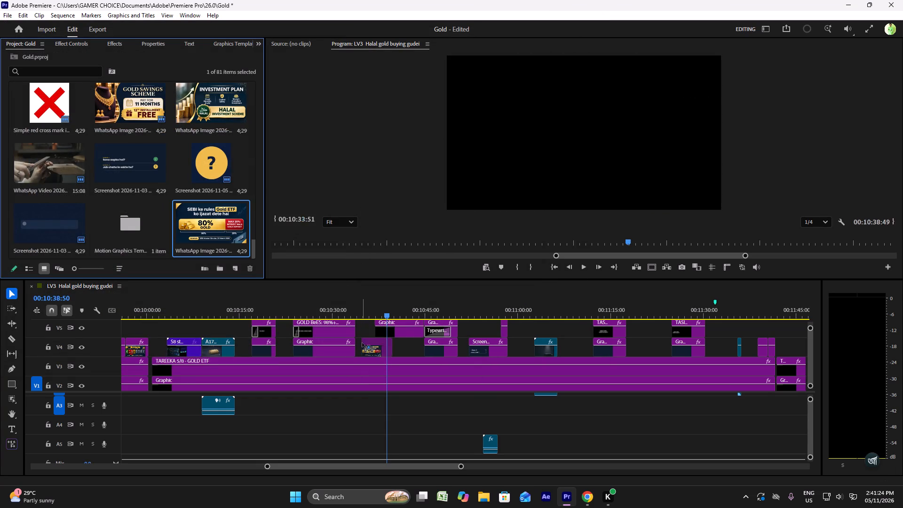
drag(362, 343, 375, 349)
click(370, 311)
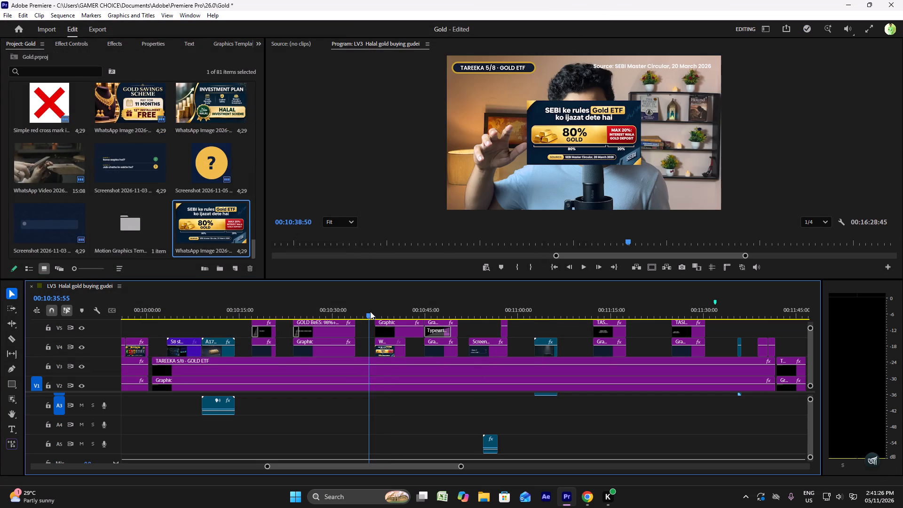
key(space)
alt+scroll(369, 310, up, 7)
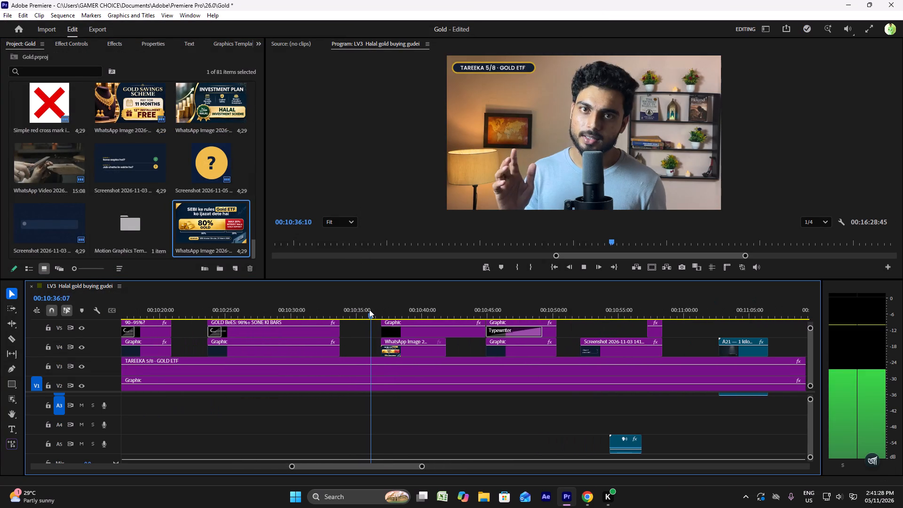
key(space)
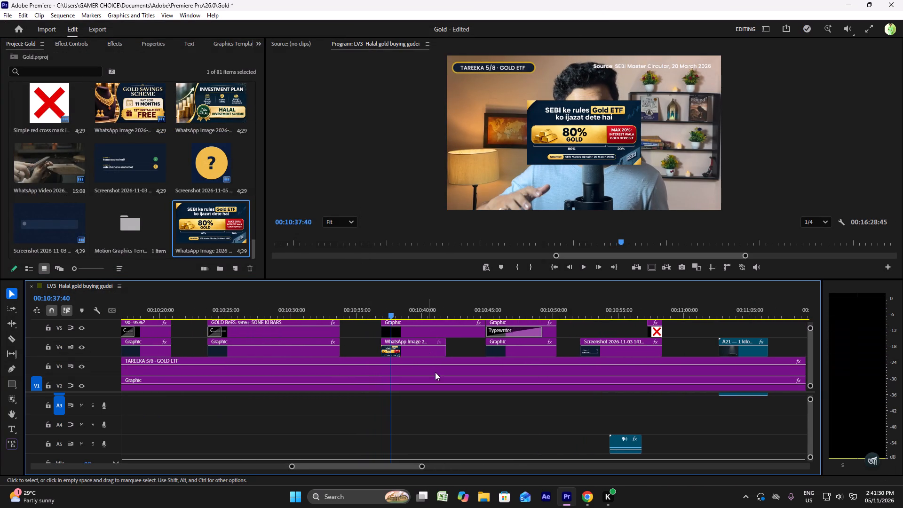
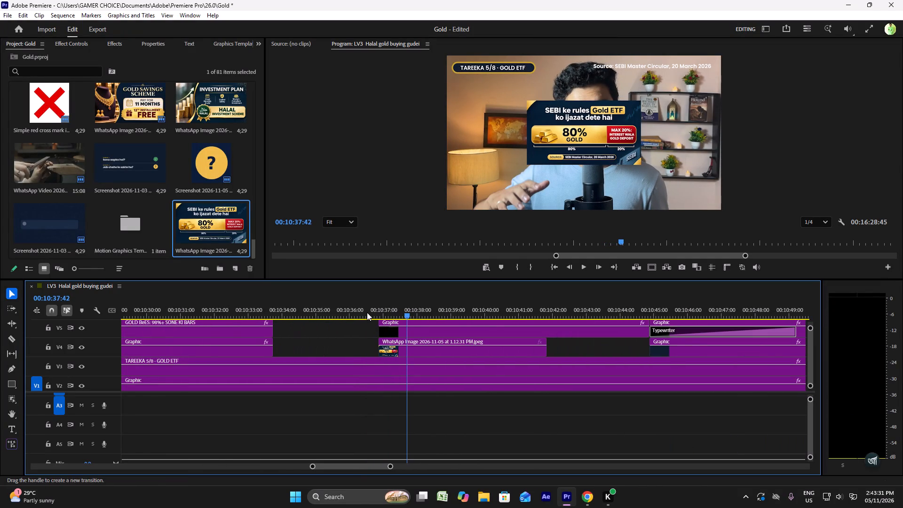
Extend the starts of the SEBI source text graphic and the SEBI rules image earlier, to about 00:10:36:21, and play back the entry.
click(367, 312)
click(343, 314)
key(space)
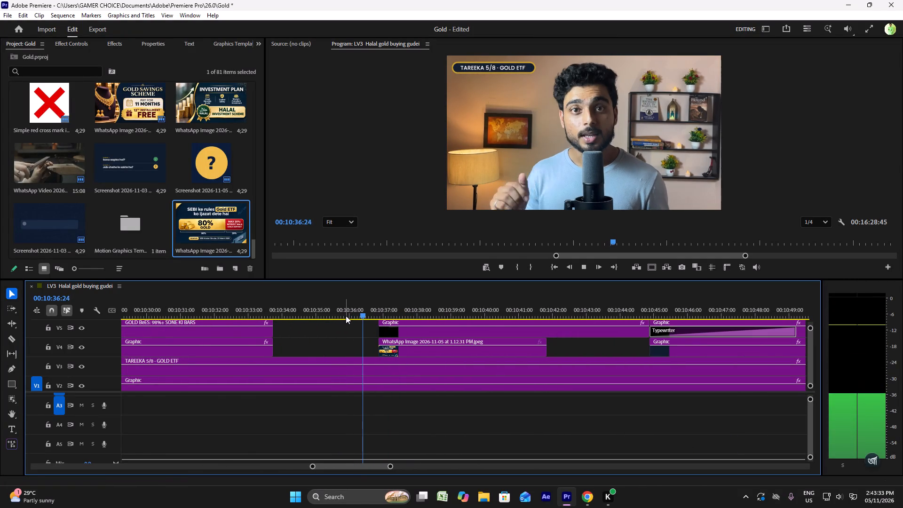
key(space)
drag(378, 329, 359, 328)
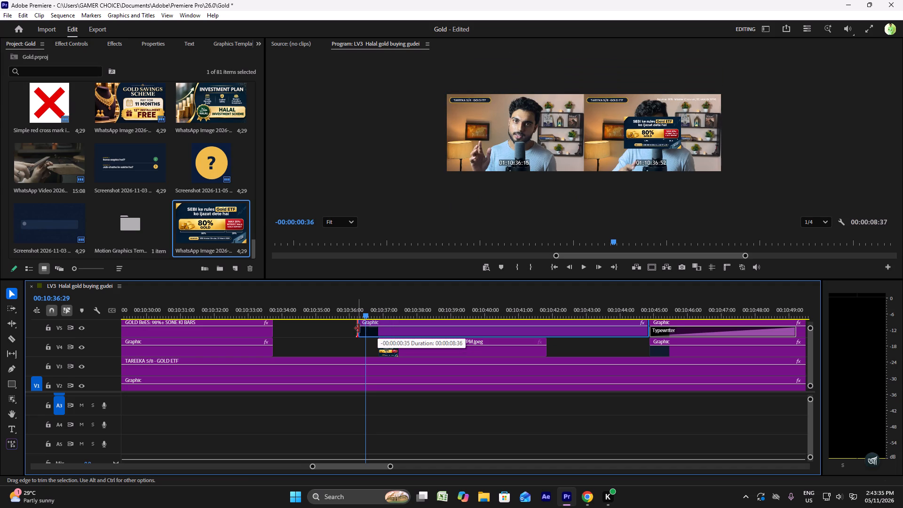
drag(359, 328, 360, 329)
drag(380, 350, 364, 350)
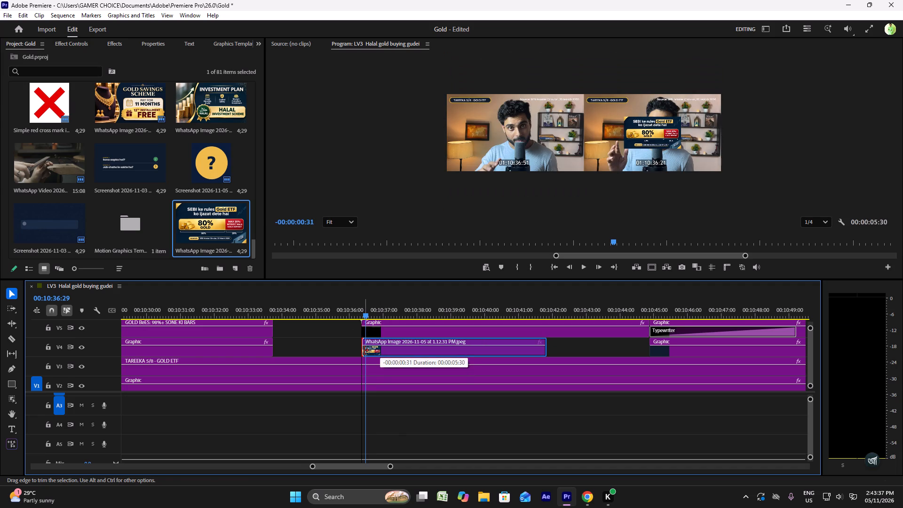
drag(364, 350, 364, 350)
click(357, 307)
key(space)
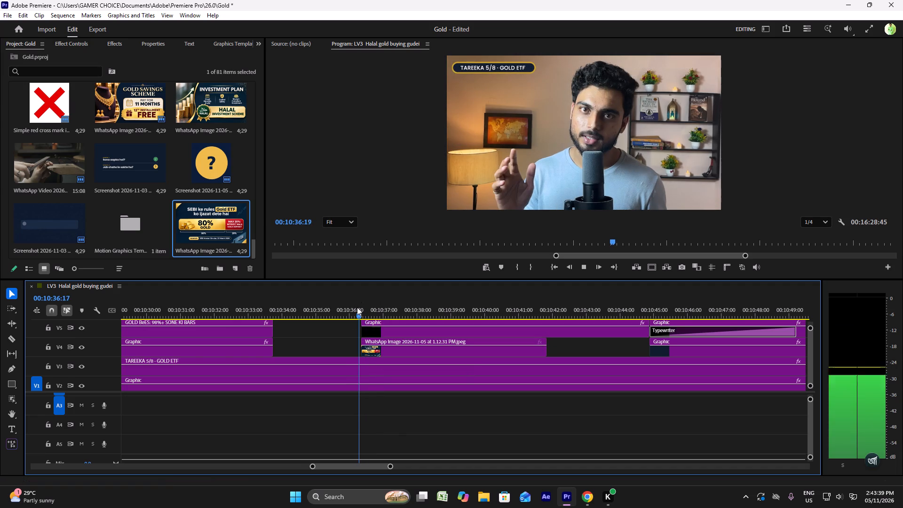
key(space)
Scale the SEBI rules image up to 256 so it fills the whole frame.
click(398, 346)
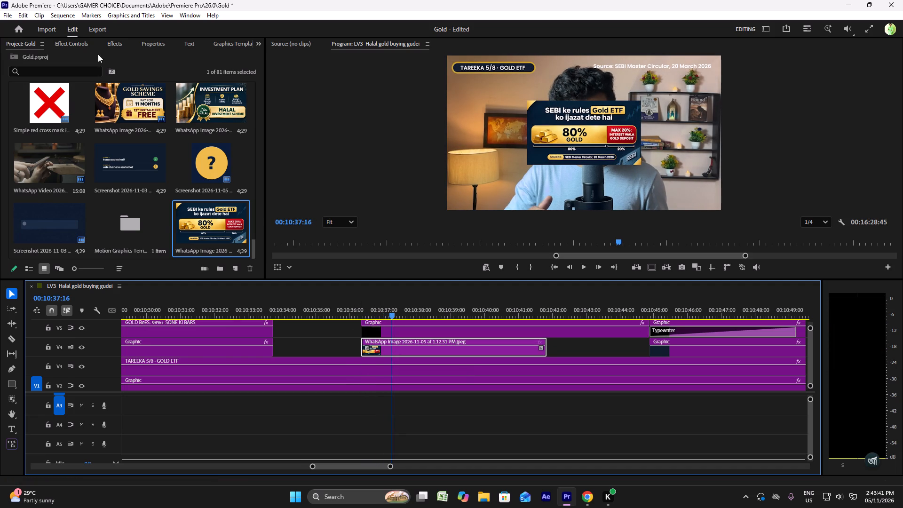
click(77, 43)
drag(99, 115, 137, 119)
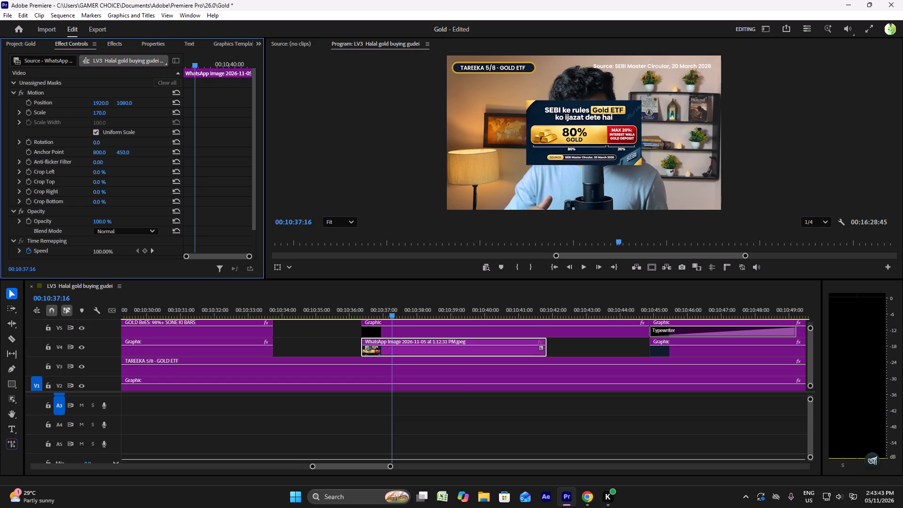
drag(137, 119, 156, 119)
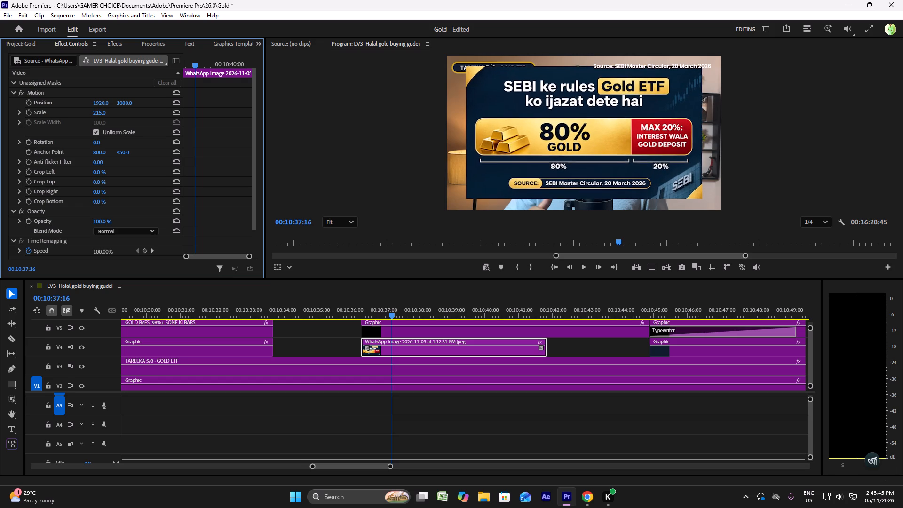
drag(156, 119, 163, 119)
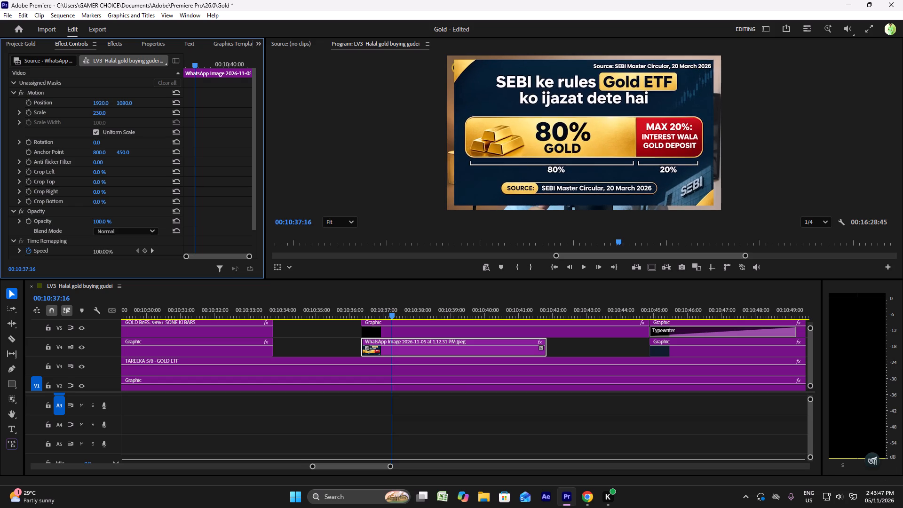
drag(163, 119, 175, 119)
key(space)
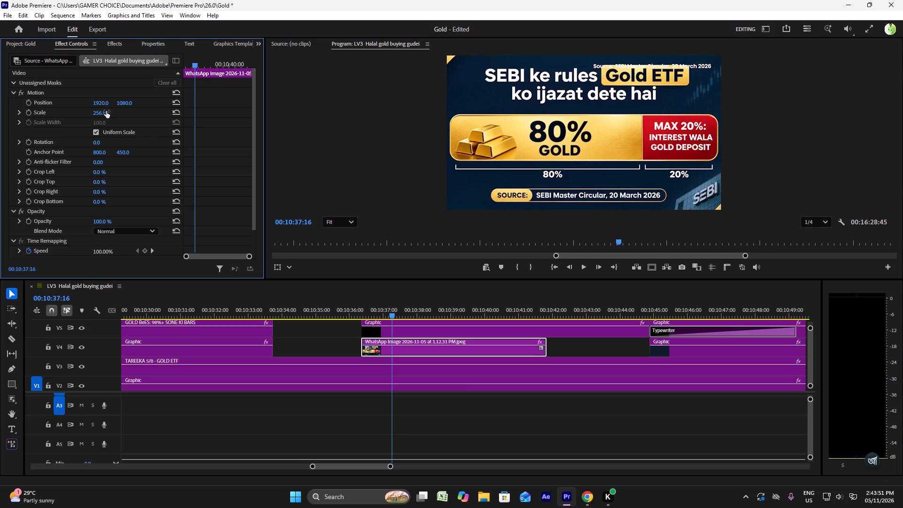
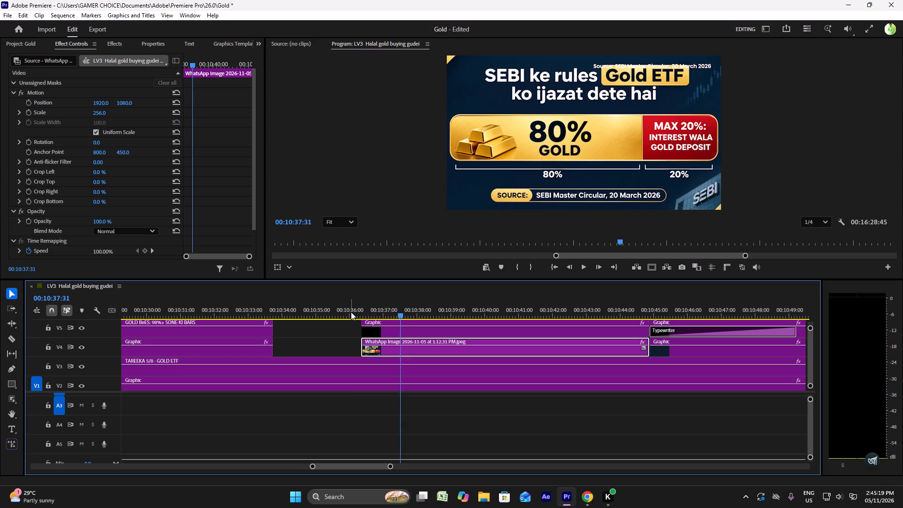
Play the TAREEKA 5/8 - GOLD ETF section from just before the SEBI rules image to the SAWAAL 1 and 2 screen to check the graphics.
click(351, 312)
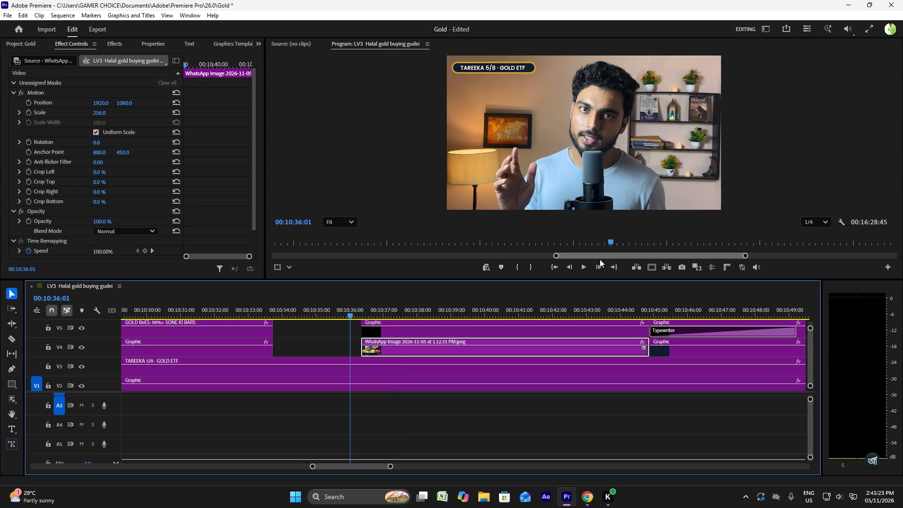
click(581, 264)
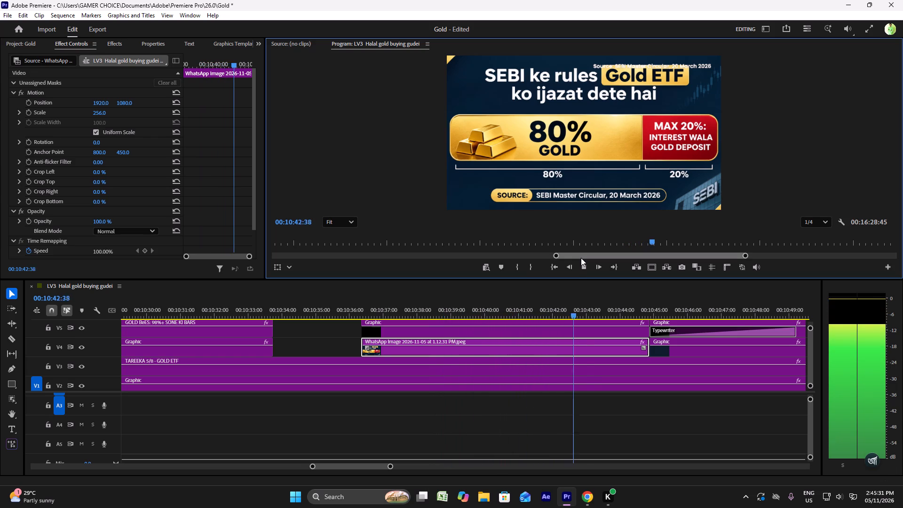
drag(743, 255, 790, 258)
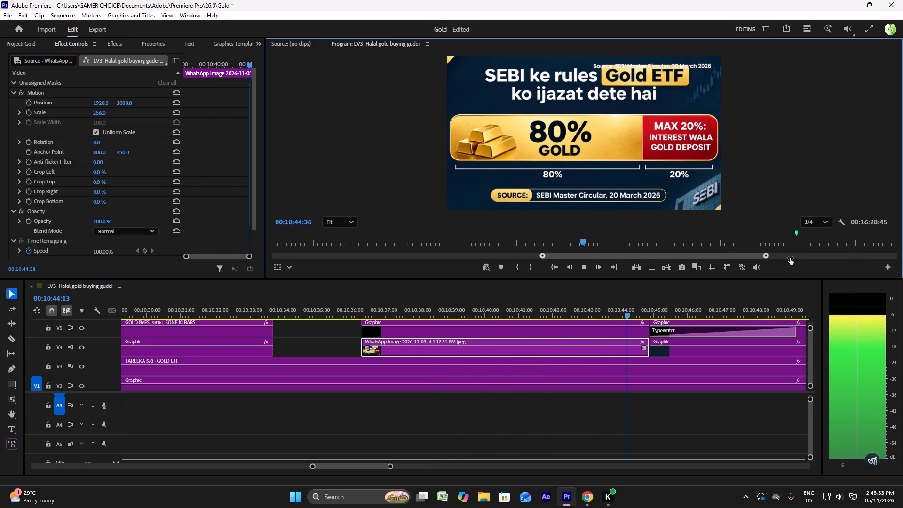
drag(790, 258, 902, 265)
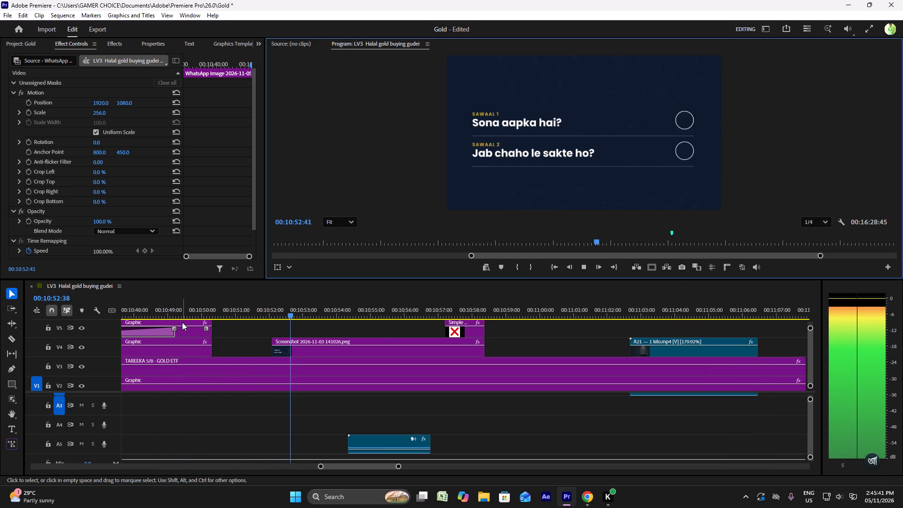
Shorten the Typewriter transition on the V5 graphic following the SEBI rules image by about half a second at its end.
drag(175, 328, 158, 326)
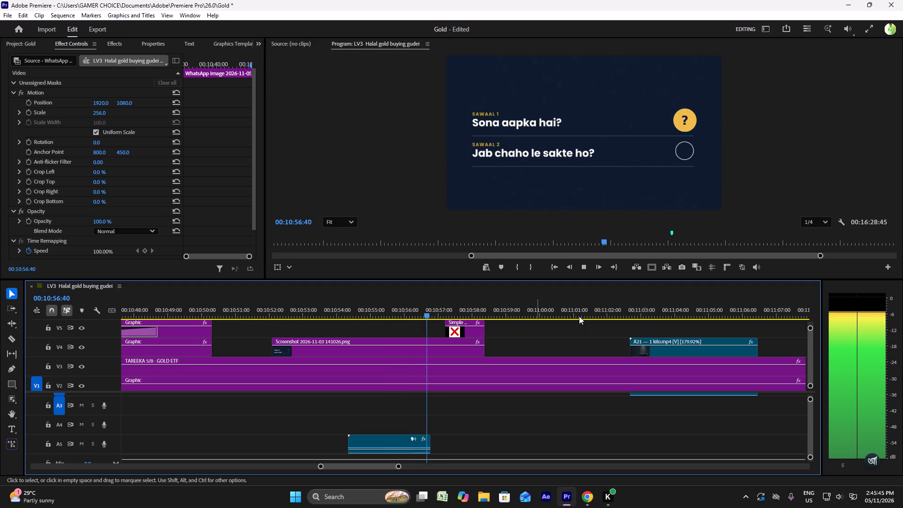
Review the end of the TAREEKA 5/8 - GOLD ETF section and the opening of TAREEKA 6/8 - GOLD MUTUAL FUND in playback.
click(676, 246)
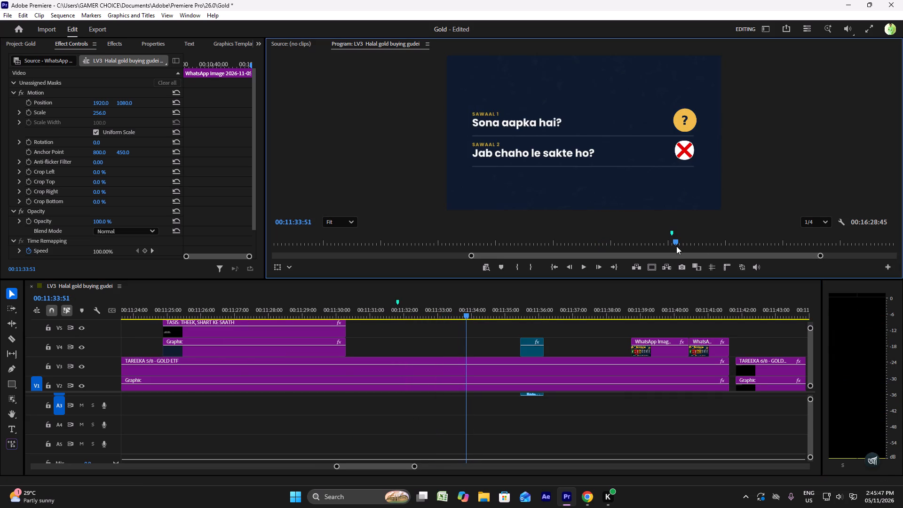
key(space)
scroll(570, 347, down, 19)
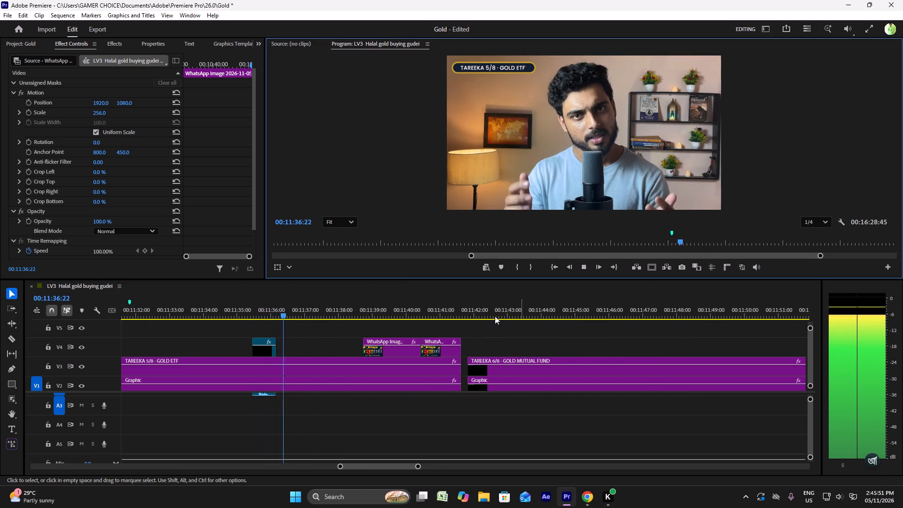
click(493, 314)
key(space)
ctrl+scroll(578, 341, down, 6)
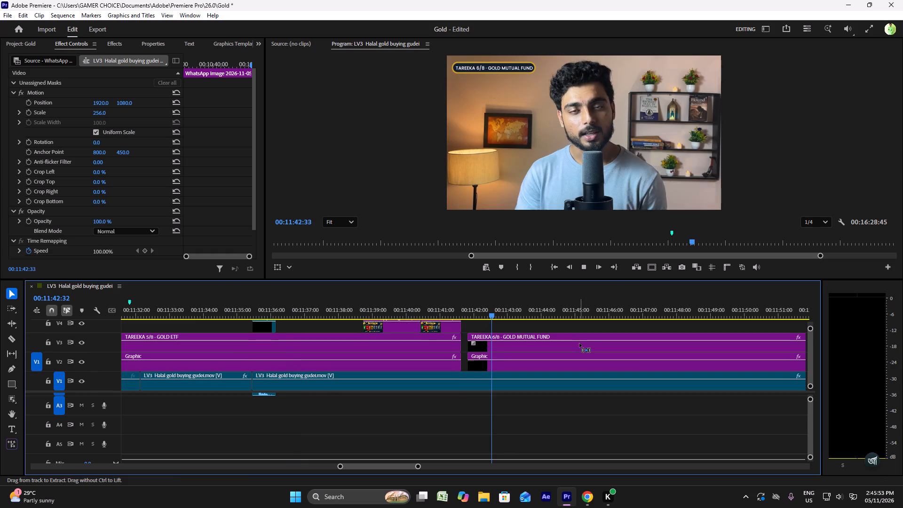
alt+scroll(579, 343, down, 6)
scroll(579, 344, down, 10)
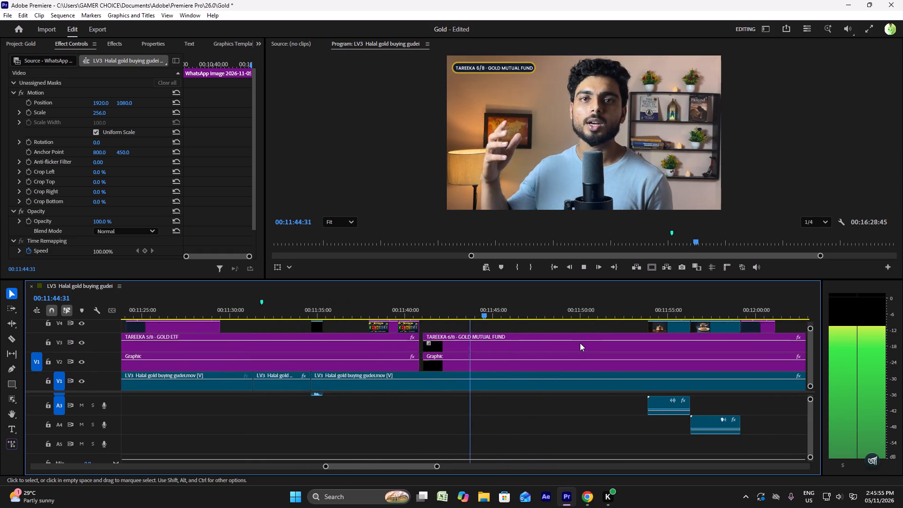
scroll(580, 343, down, 15)
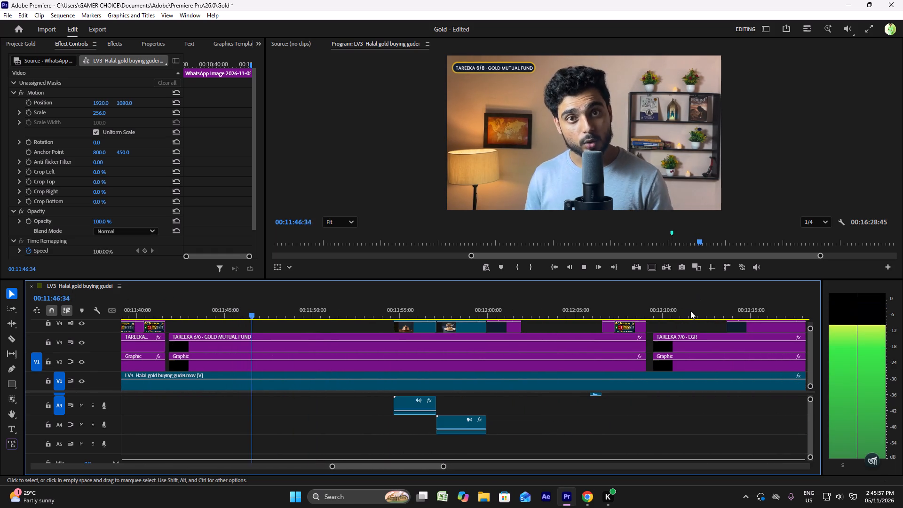
Play the TAREEKA 7/8 - EGR section, including the gold bar and receipt clip, to check its visuals.
click(690, 310)
click(692, 310)
scroll(693, 312, down, 13)
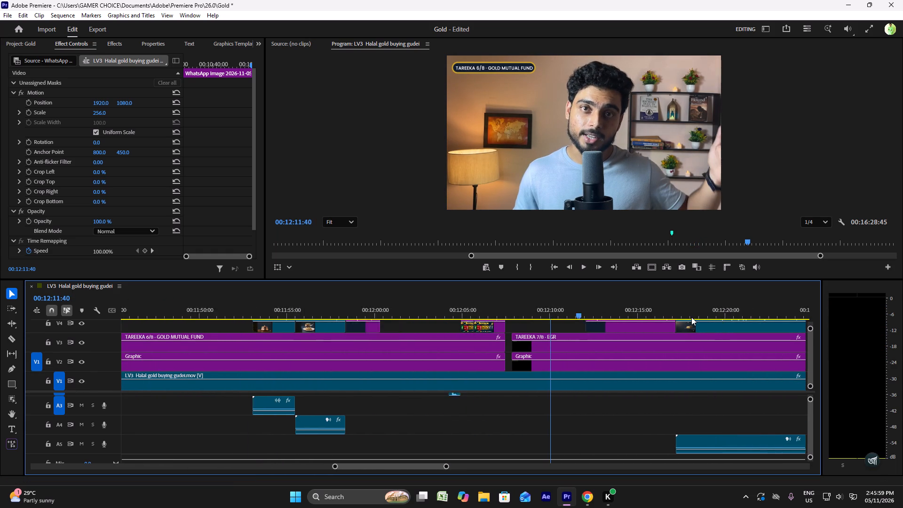
scroll(691, 316, down, 6)
key(space)
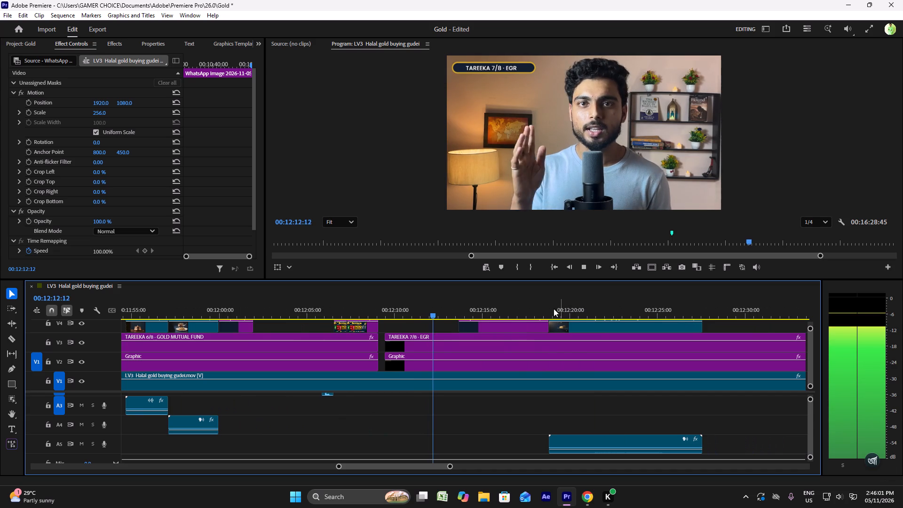
click(546, 312)
key(space)
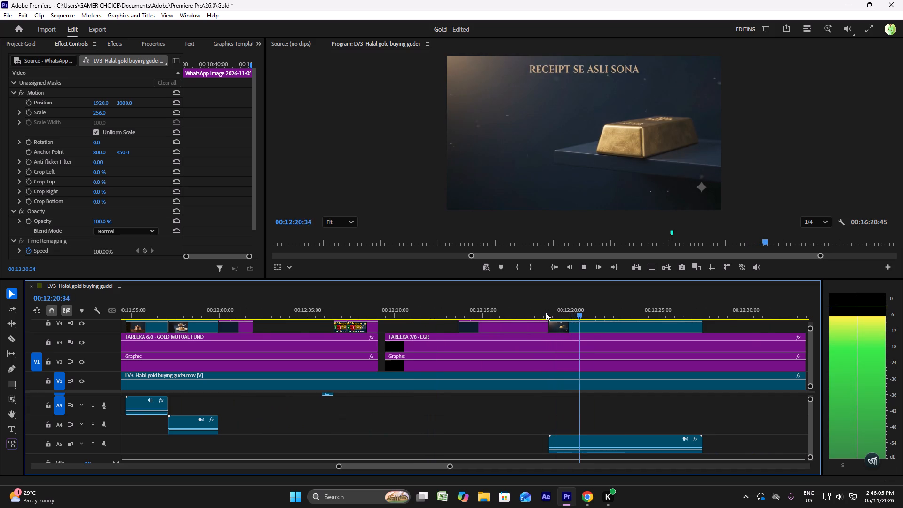
scroll(537, 314, down, 5)
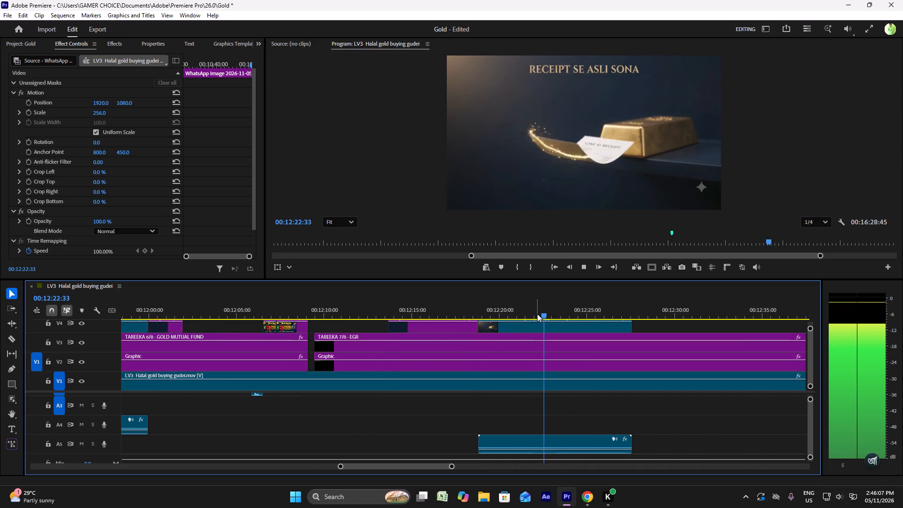
scroll(537, 314, down, 6)
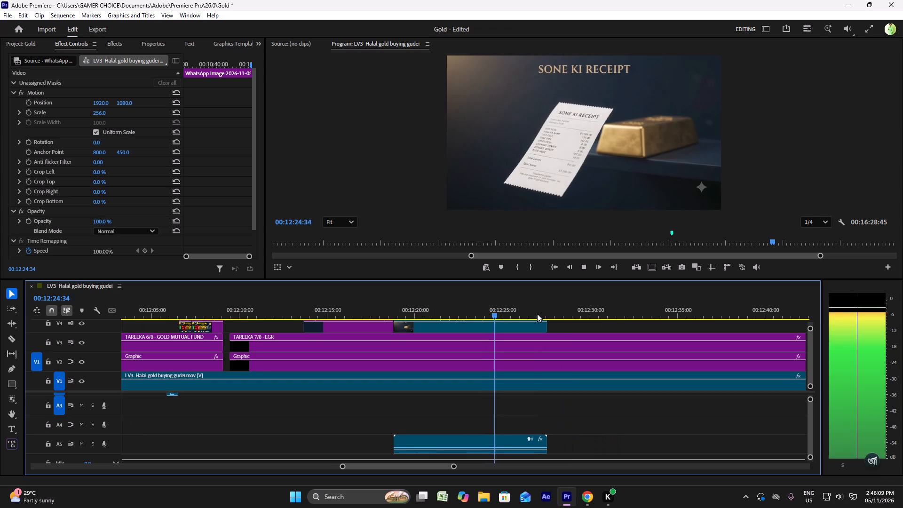
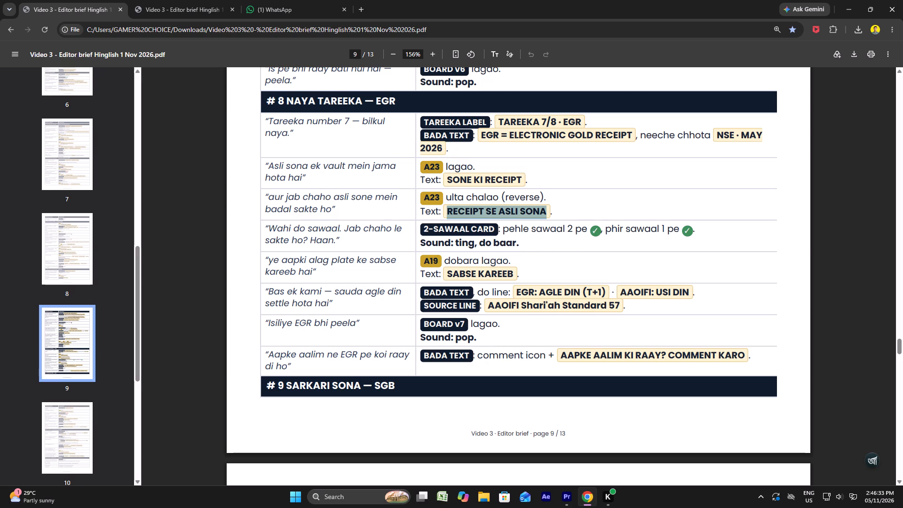
Return to the Premiere sequence and play the TAREEKA 7/8 - EGR passage around and after the end of the SONE KI RECEIPT clip.
click(566, 492)
key(space)
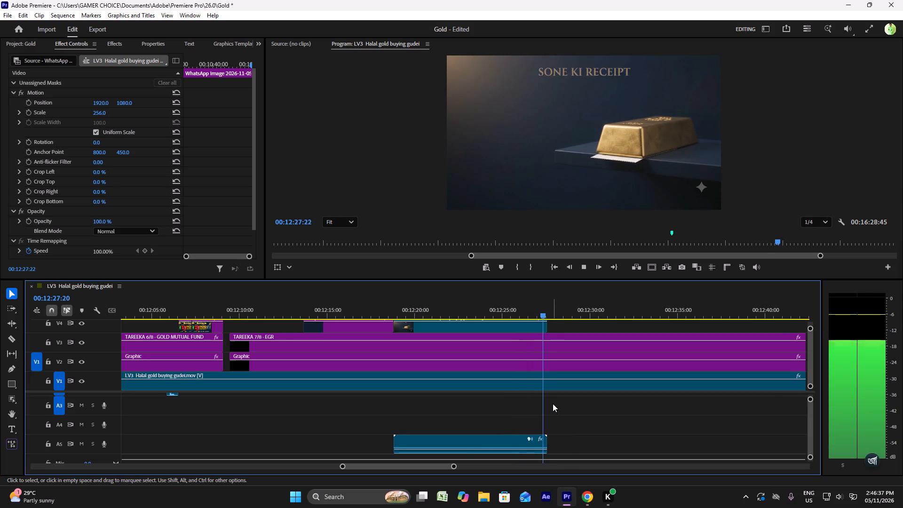
scroll(553, 404, down, 10)
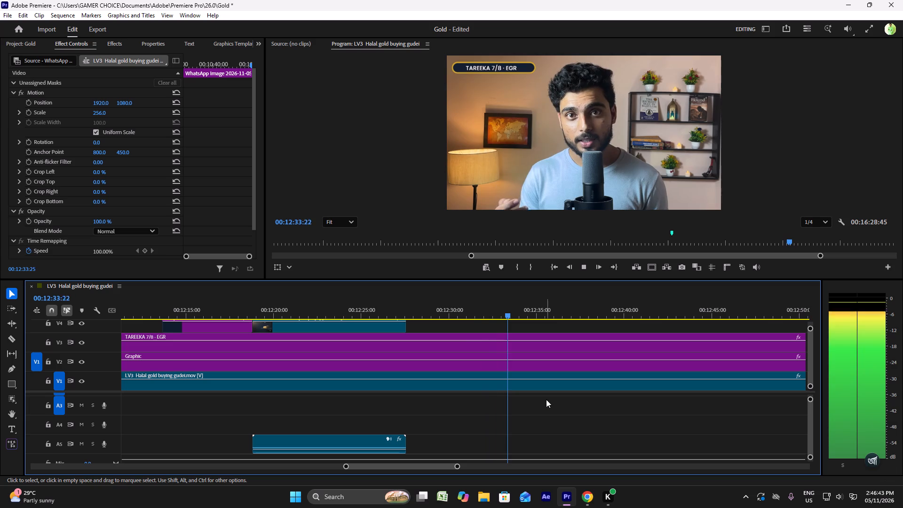
key(space)
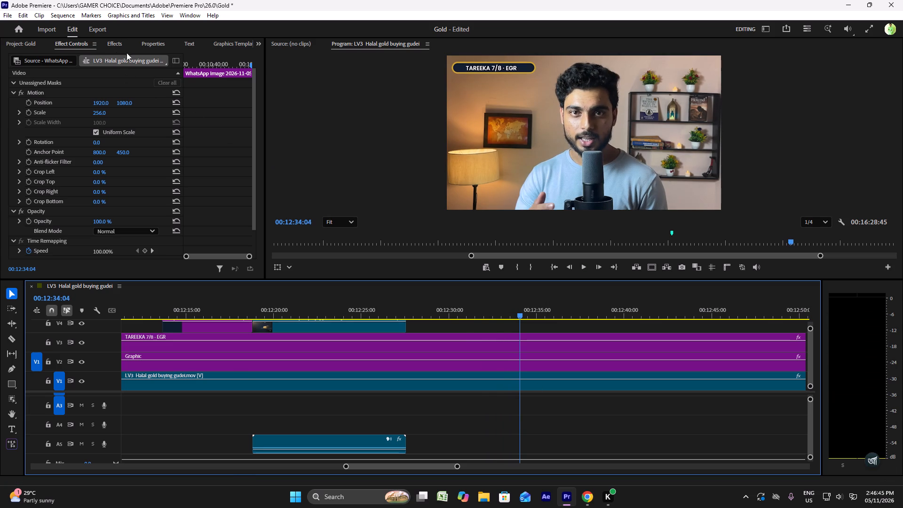
Check the sequence's markers to find the earlier SAWAAL 1 and 2 card with both green ticks.
click(674, 237)
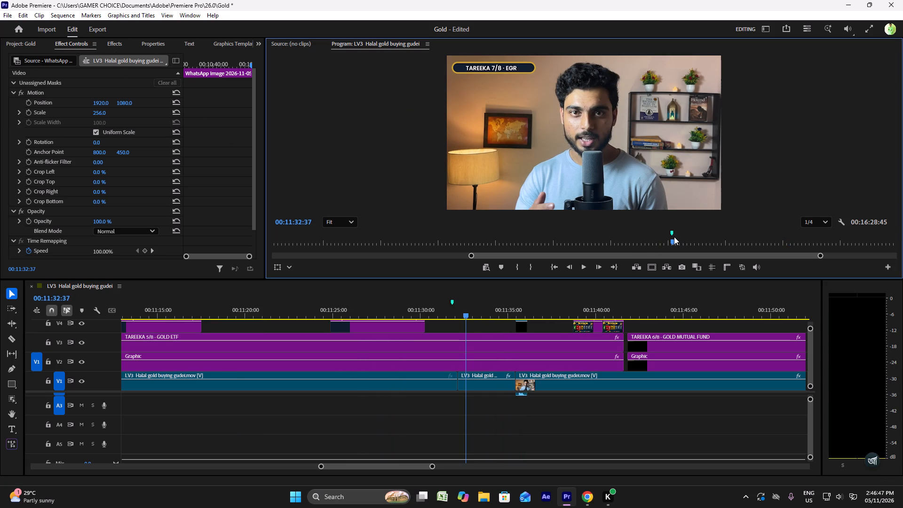
drag(824, 254, 884, 250)
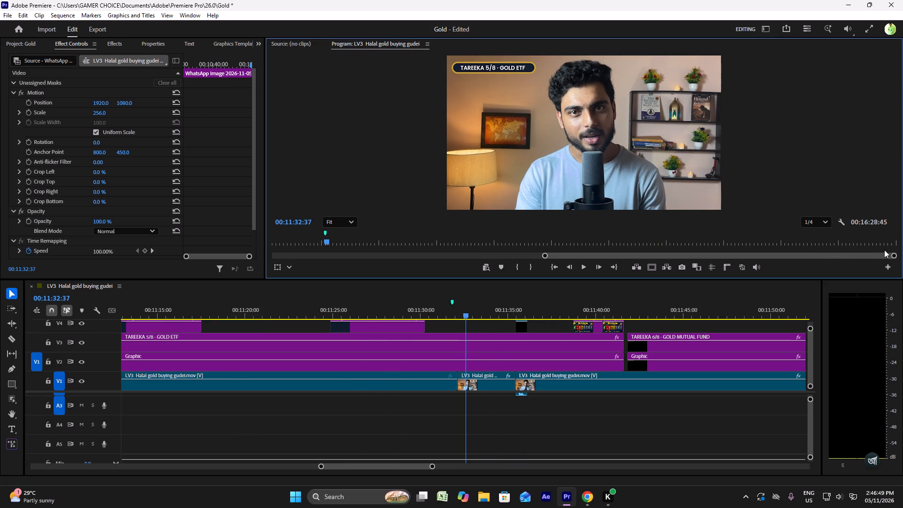
drag(884, 250, 884, 249)
click(512, 253)
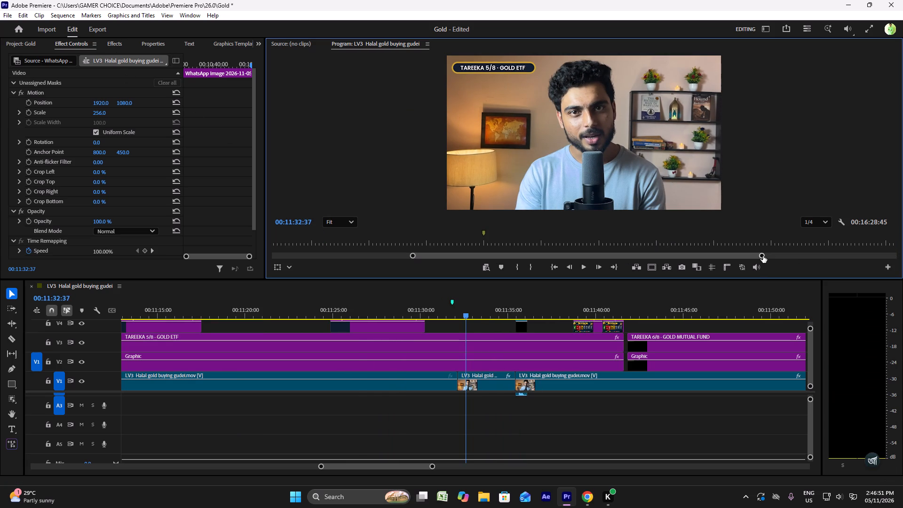
drag(763, 256, 902, 255)
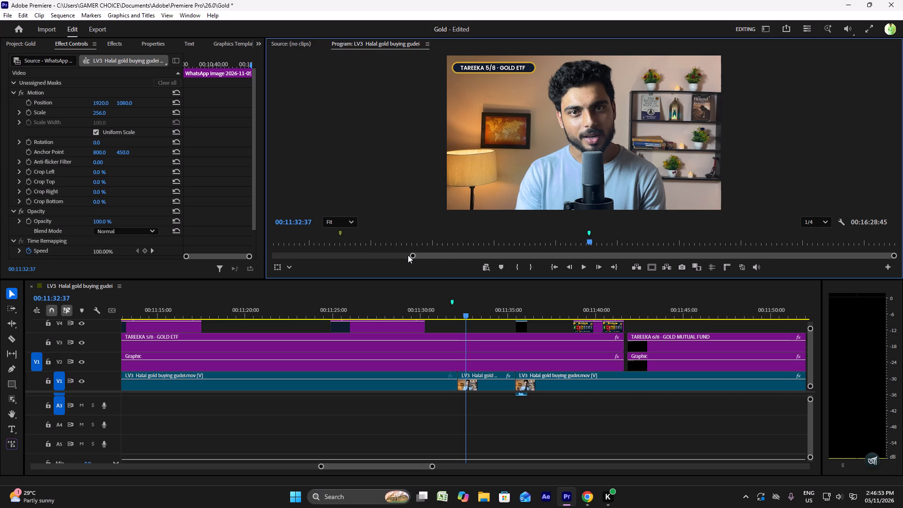
drag(413, 255, 203, 255)
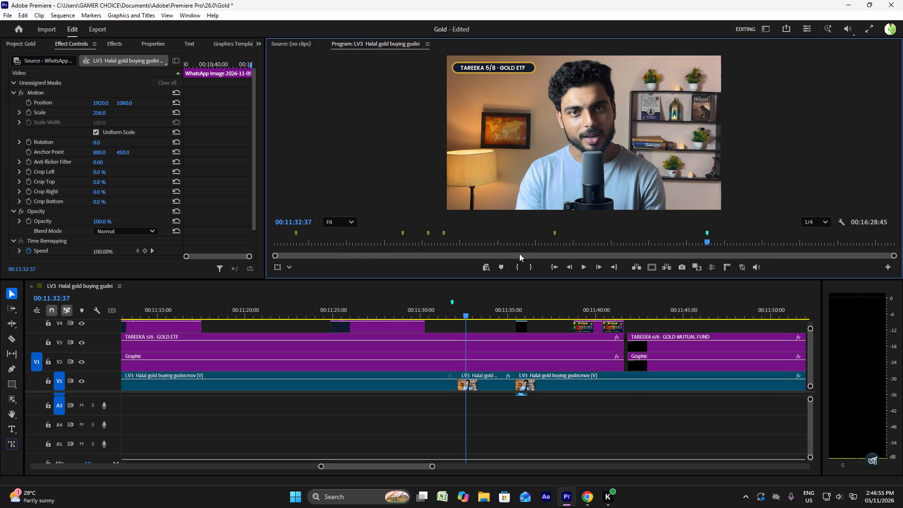
click(553, 236)
key(space)
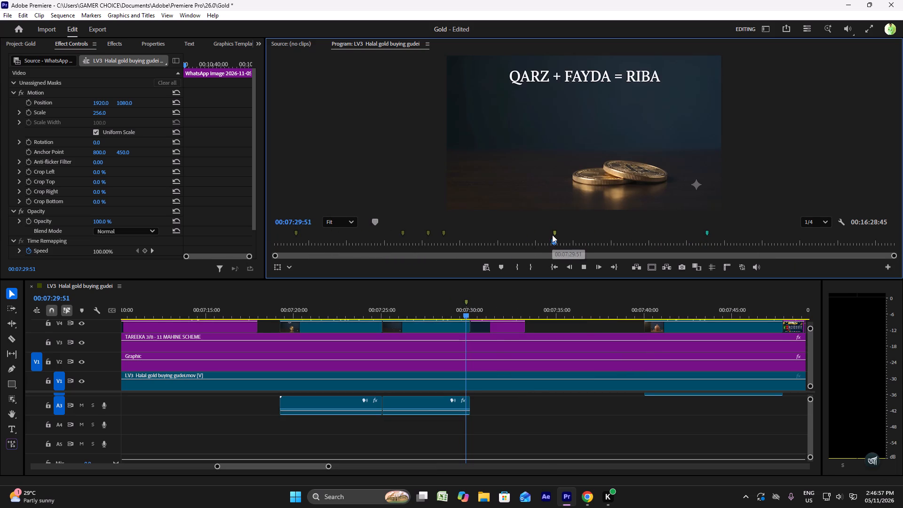
key(space)
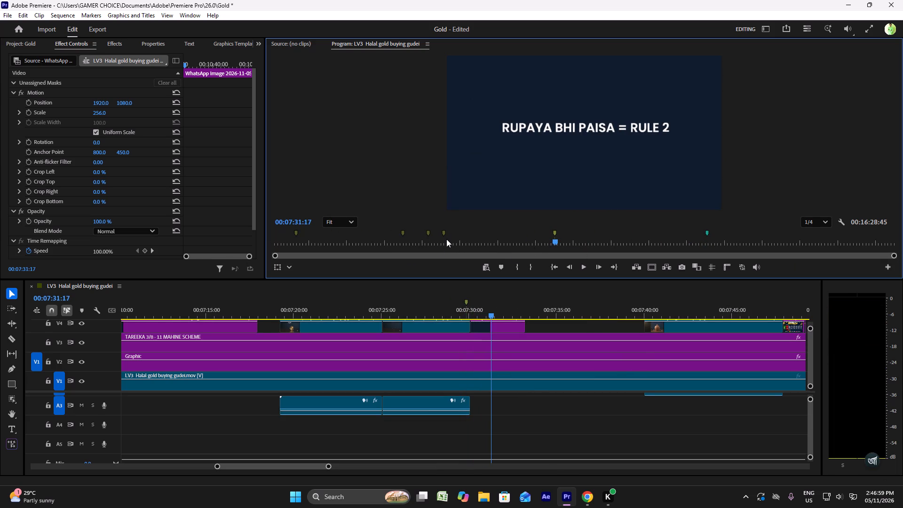
click(444, 237)
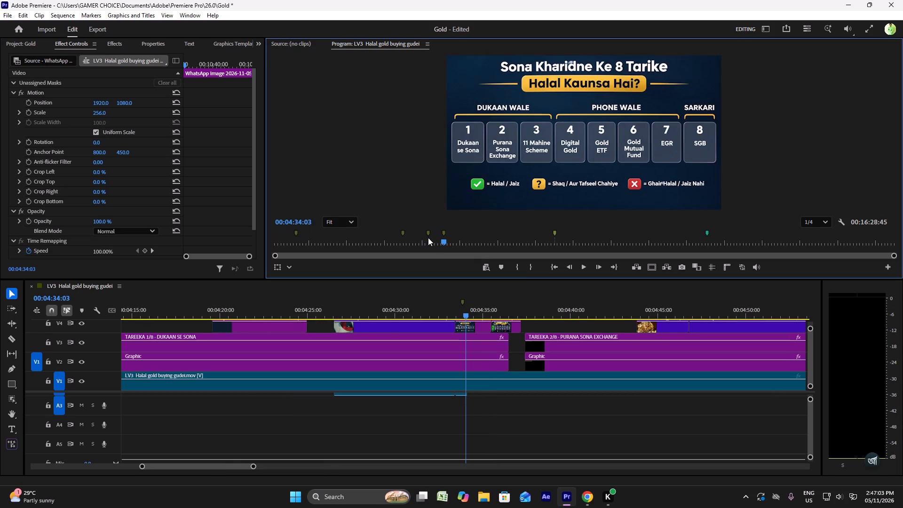
click(428, 238)
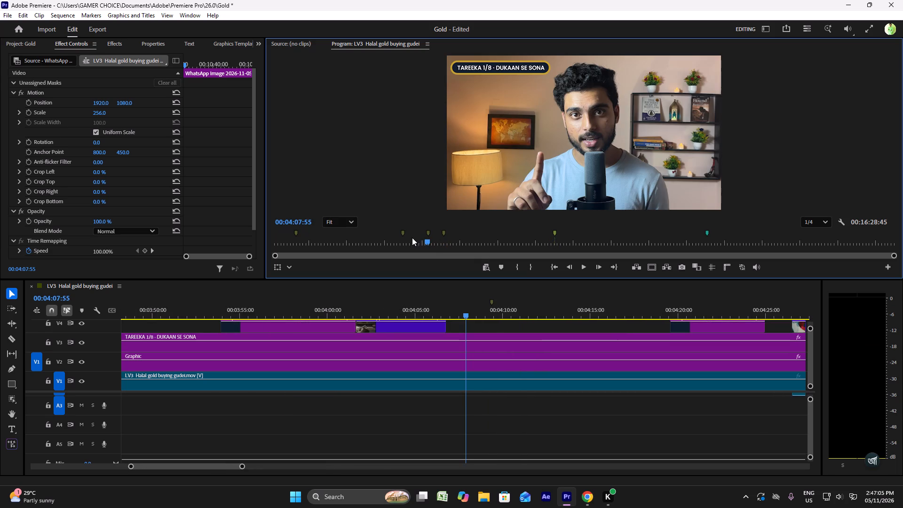
click(402, 238)
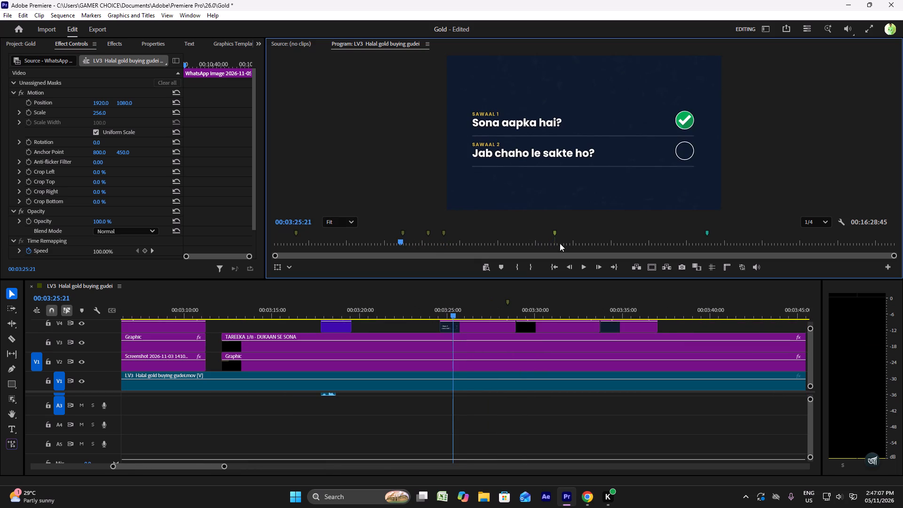
click(554, 243)
click(554, 243)
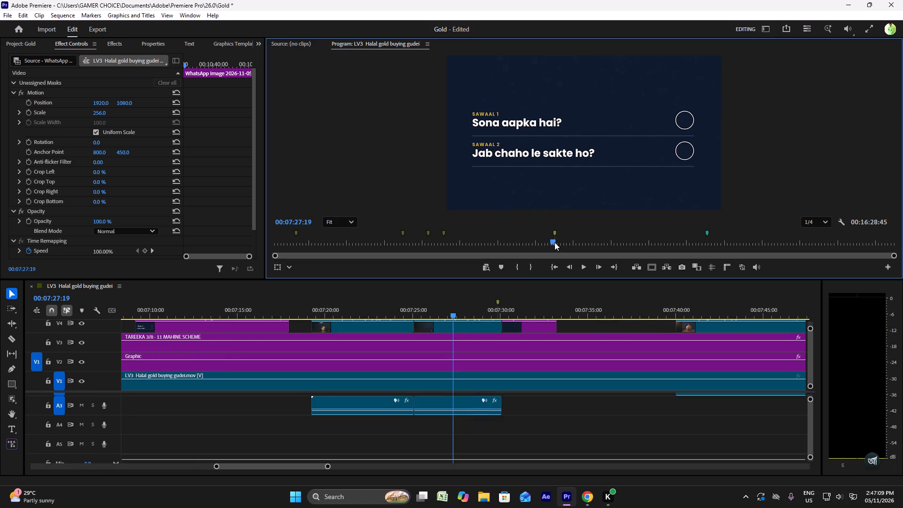
click(403, 236)
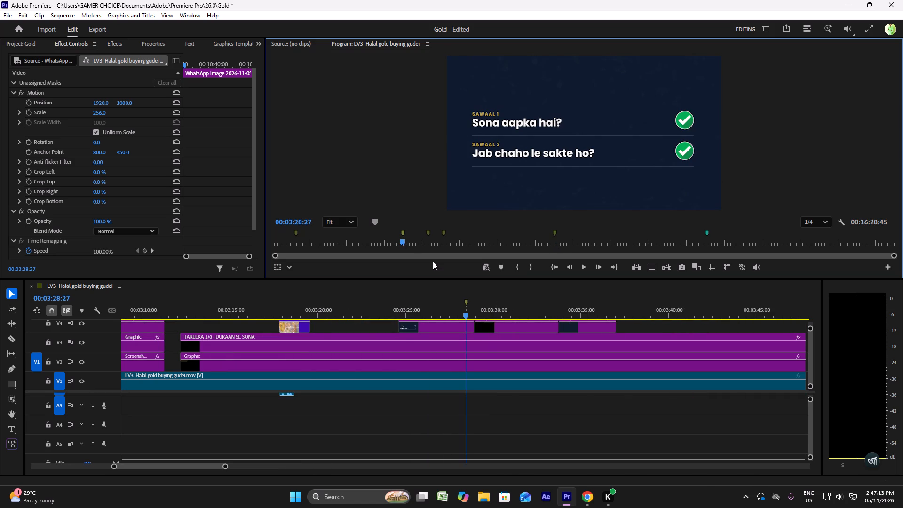
Copy the SAWAAL card screenshot and its two green tick images on V4 to V6 in the TAREEKA 1/8 - DUKAAN SE SONA section.
ctrl+scroll(441, 329, up, 3)
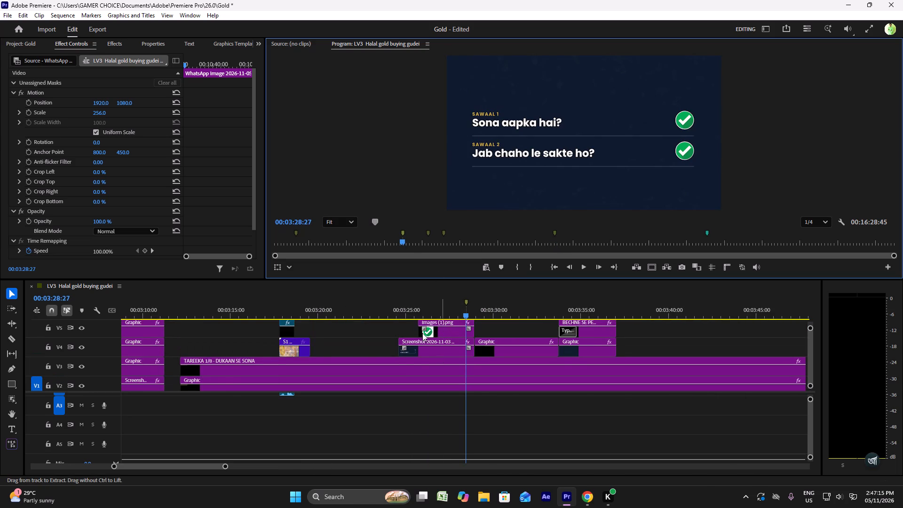
ctrl+scroll(415, 335, up, 3)
drag(419, 326, 465, 379)
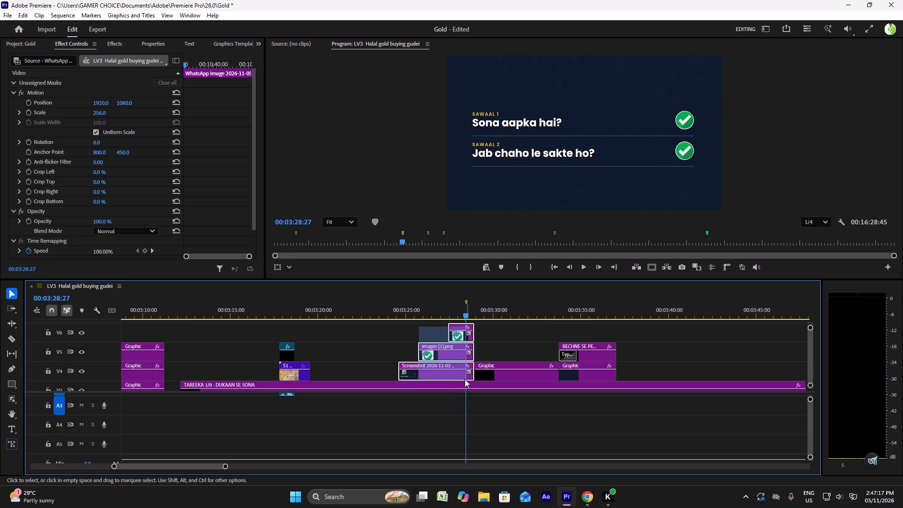
drag(465, 379, 466, 380)
right_click(459, 369)
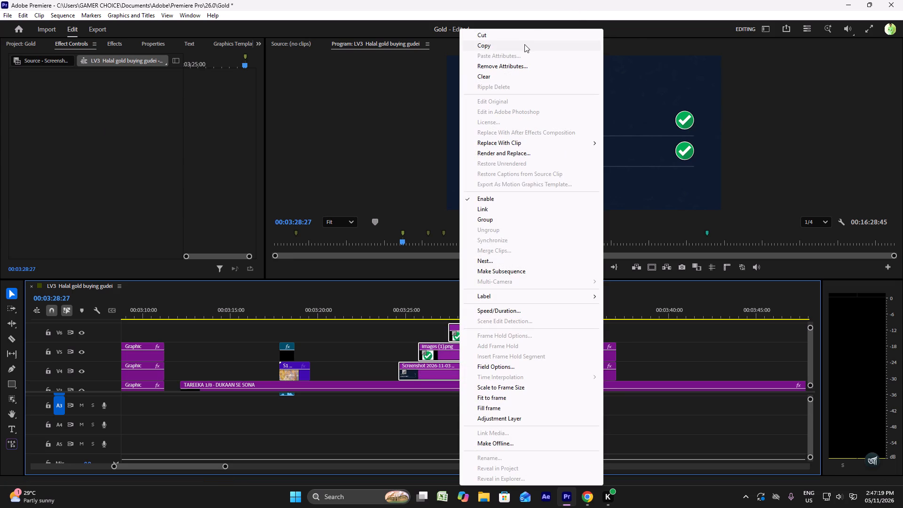
click(524, 44)
Play from the end of the TAREEKA 5/8 - GOLD ETF section into TAREEKA 6/8 - GOLD MUTUAL FUND, looking ahead to the EGR section.
click(709, 238)
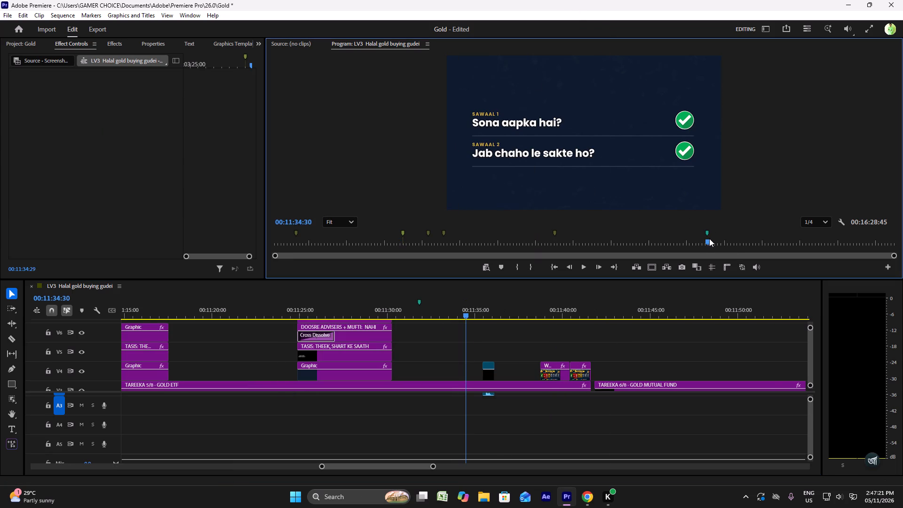
key(space)
scroll(490, 325, down, 4)
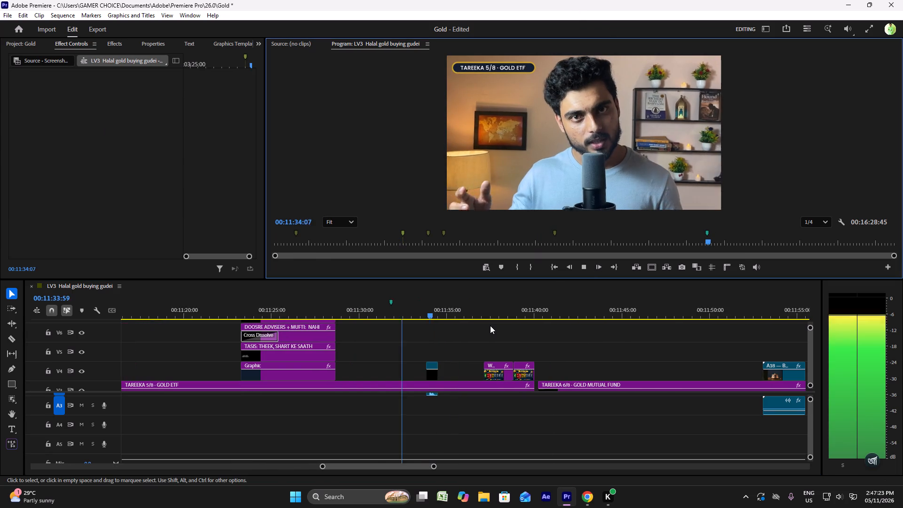
ctrl+scroll(490, 325, down, 4)
scroll(490, 326, down, 3)
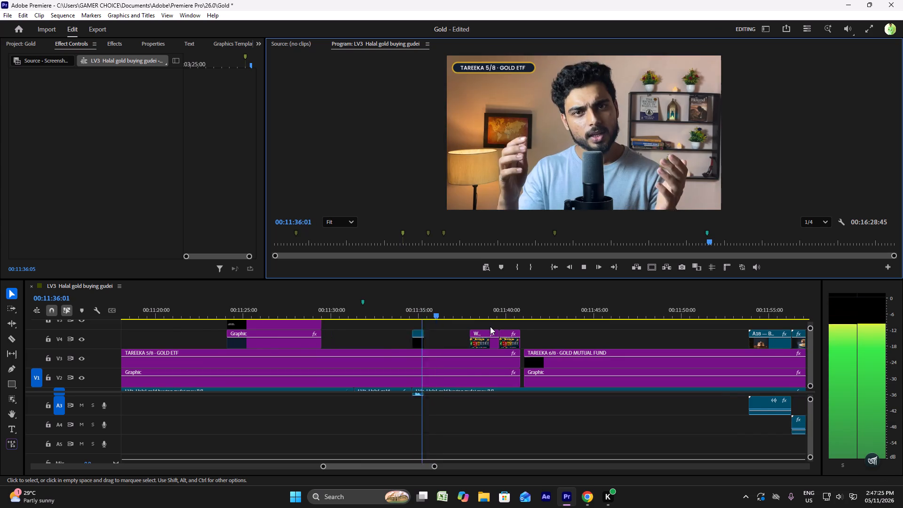
scroll(490, 326, down, 7)
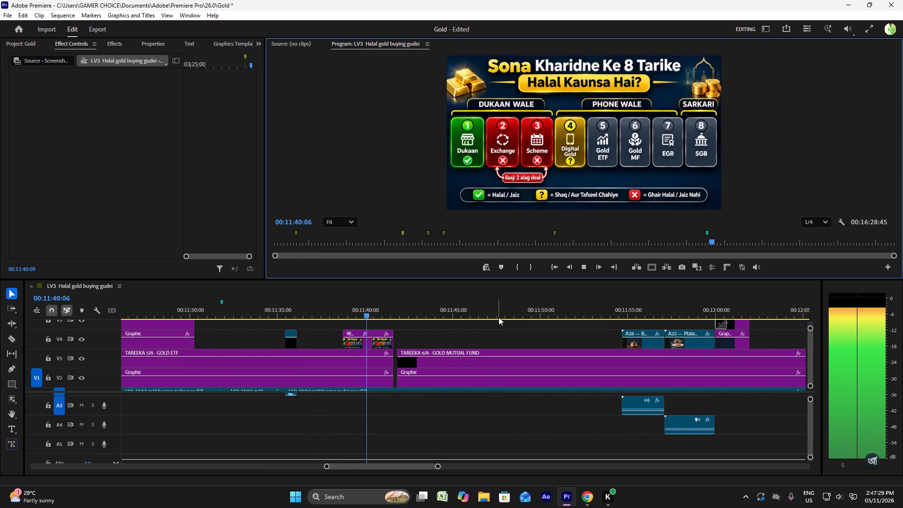
scroll(499, 320, down, 8)
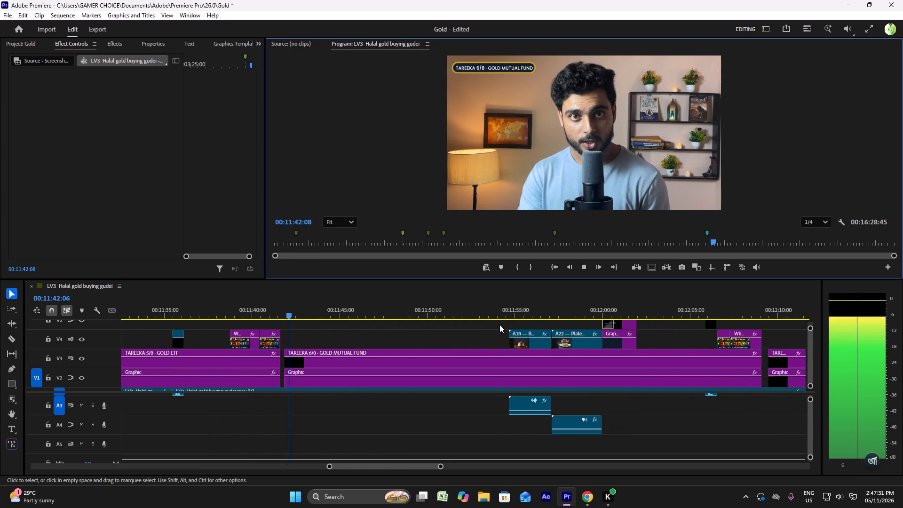
key(space)
alt+scroll(499, 325, down, 5)
key(space)
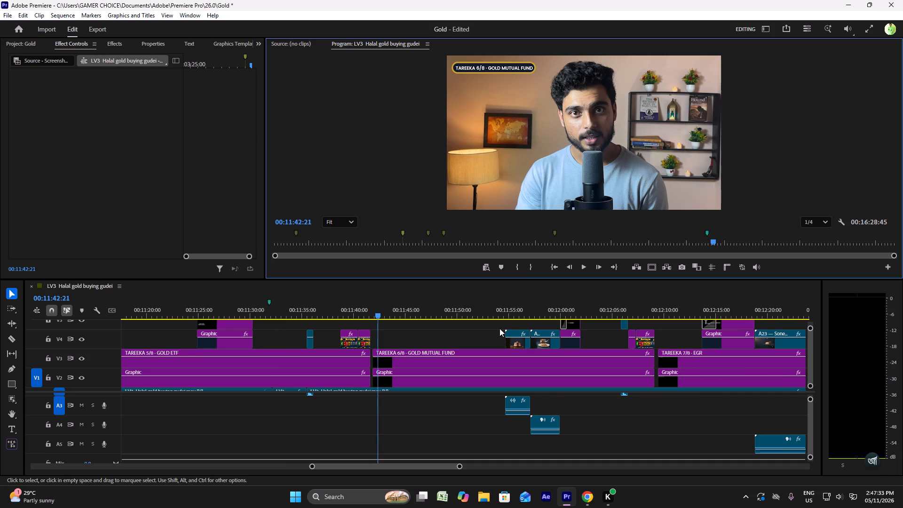
scroll(499, 328, down, 7)
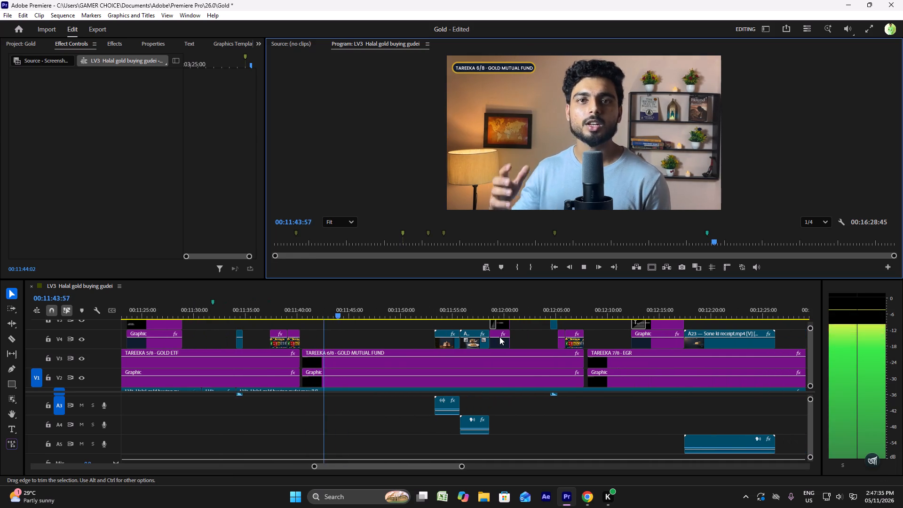
scroll(499, 337, down, 4)
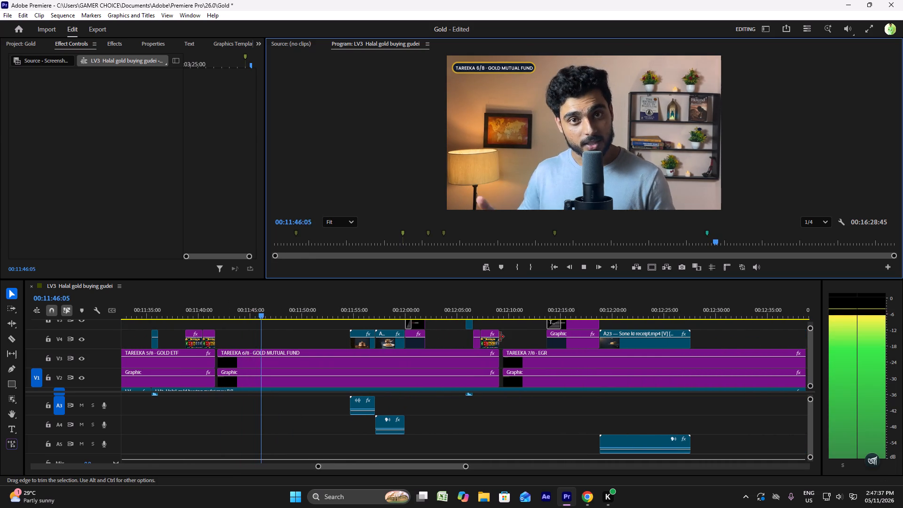
scroll(499, 337, down, 2)
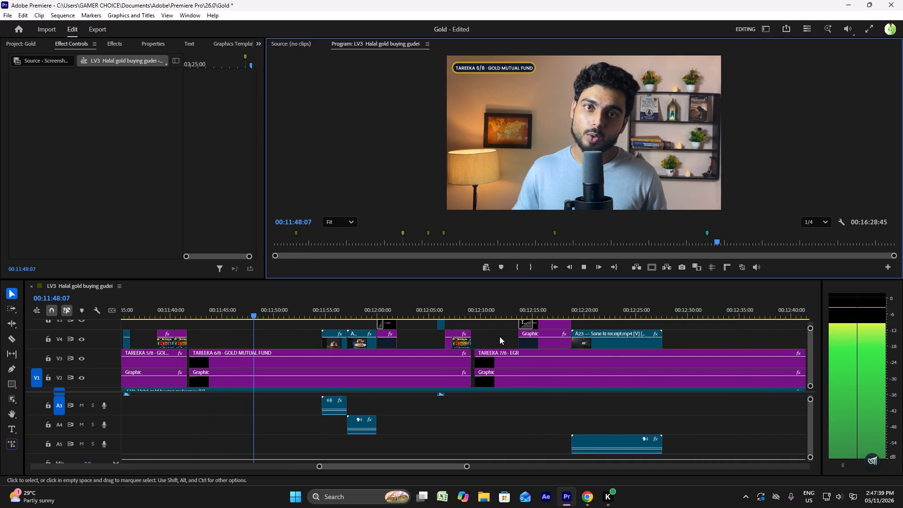
scroll(561, 318, down, 4)
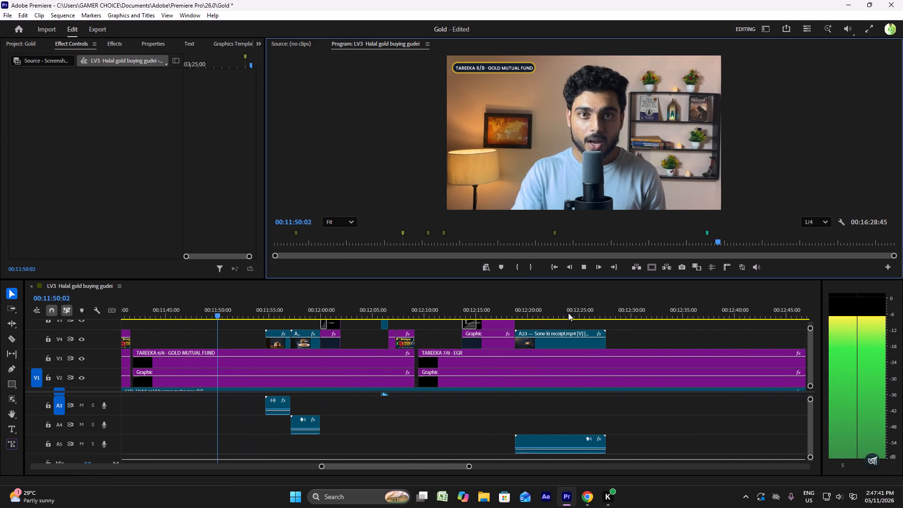
Paste the copied SAWAAL card and tick images into the TAREEKA 7/8 - EGR section after the receipt clip, at about 00:12:32.
click(571, 312)
scroll(571, 313, down, 5)
key(space)
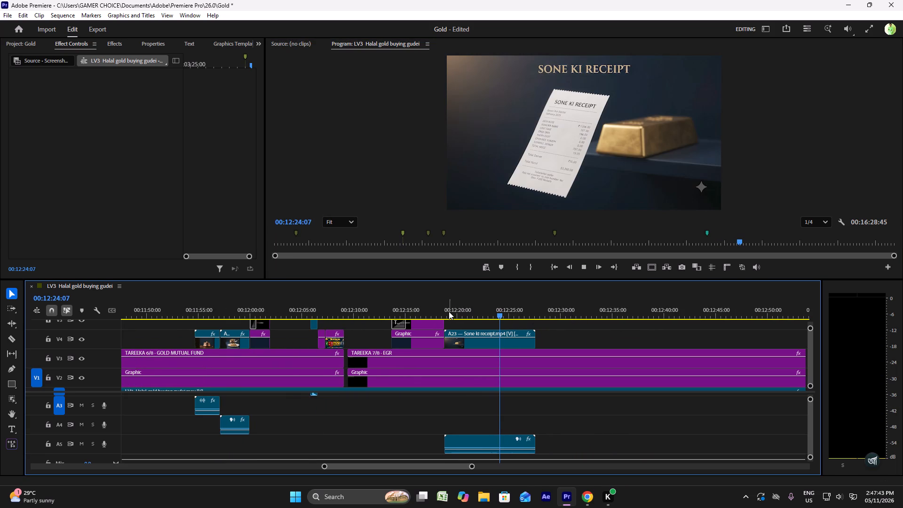
click(441, 310)
key(space)
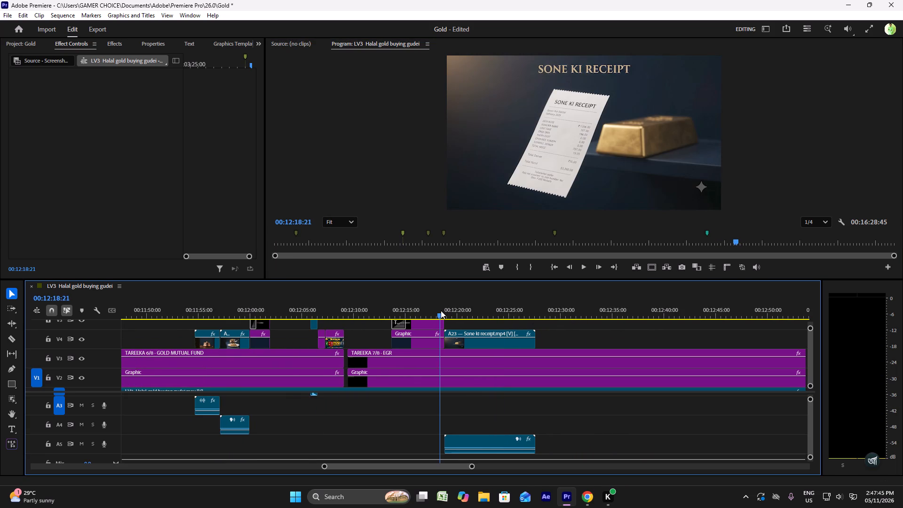
key(space)
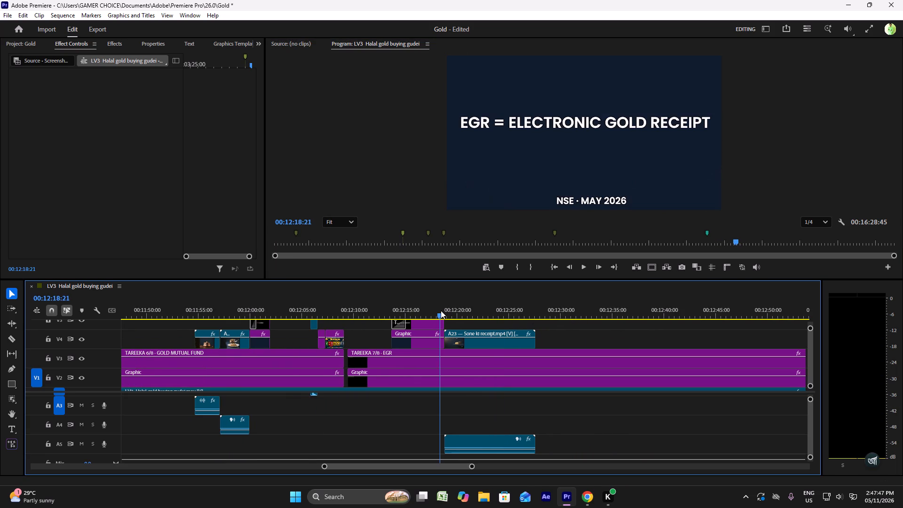
click(586, 266)
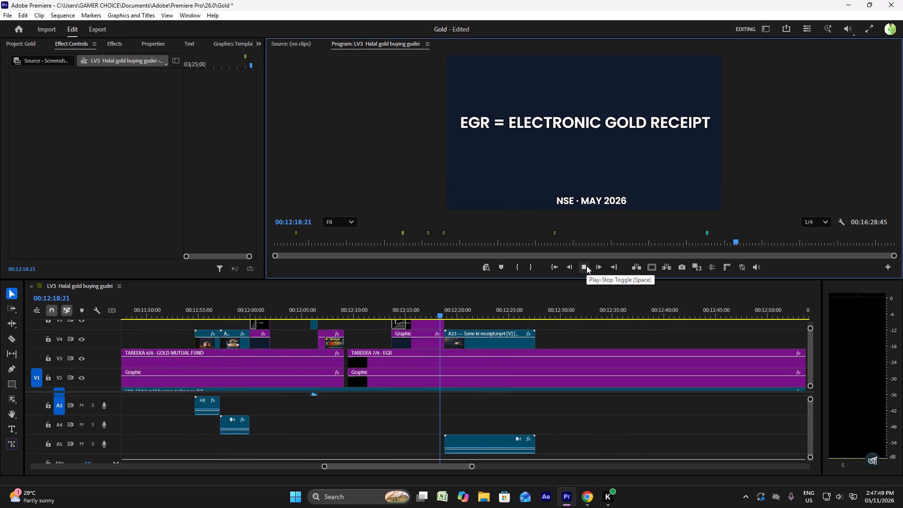
scroll(538, 317, down, 5)
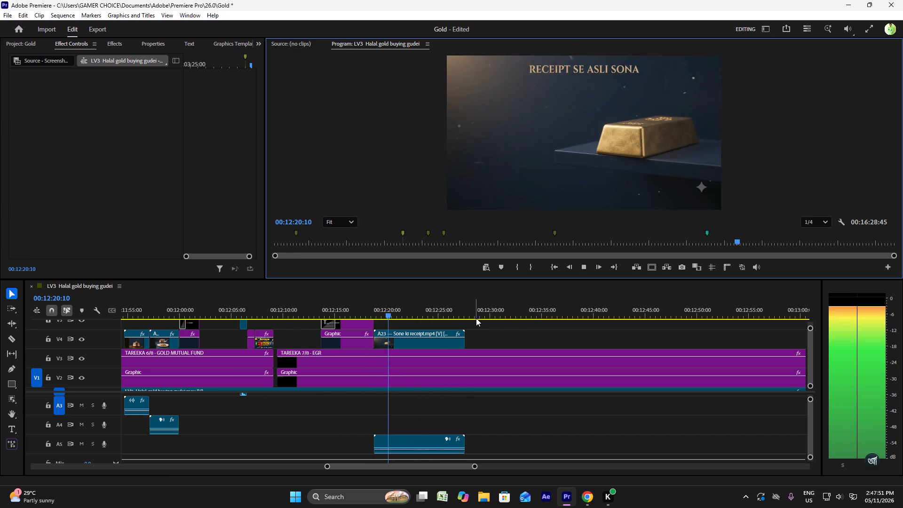
click(476, 318)
key(space)
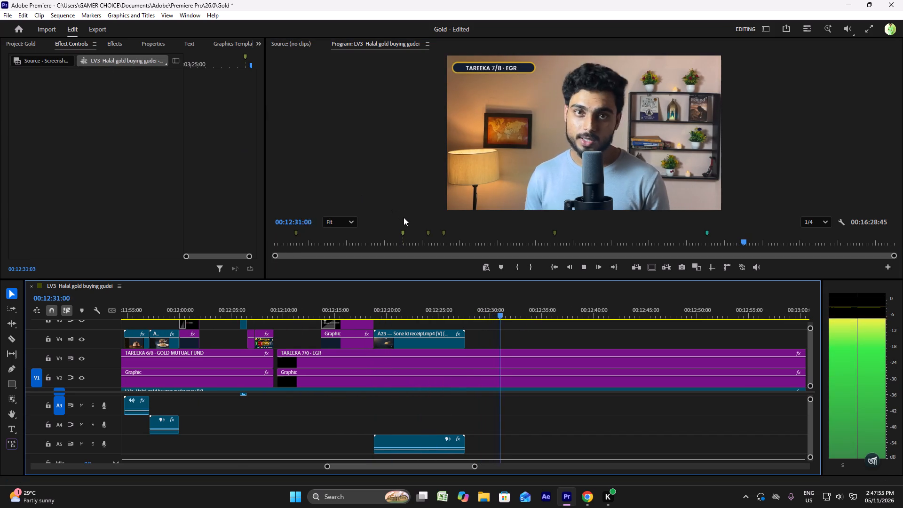
key(ctrl+v)
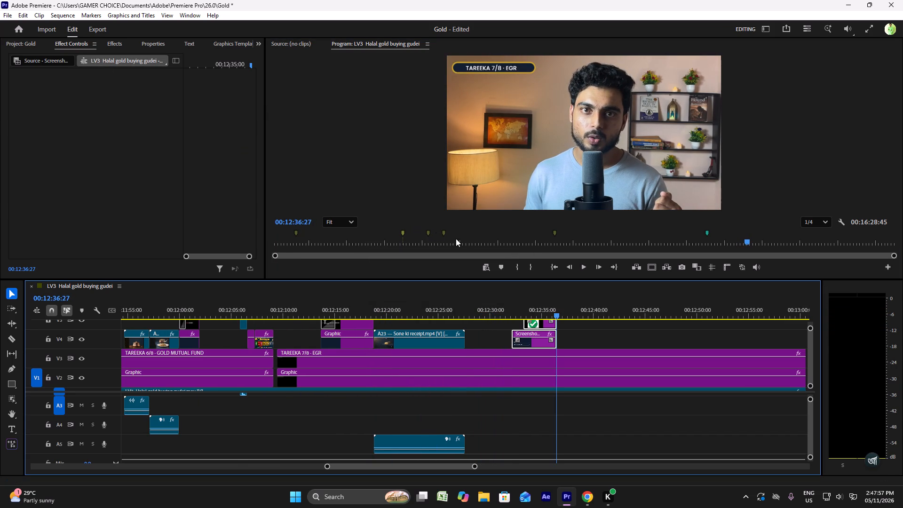
Play the TAREEKA 7/8 - EGR section from the pasted SAWAAL card onward, checking the tick timing and the narration that follows.
key(space)
click(526, 311)
key(space)
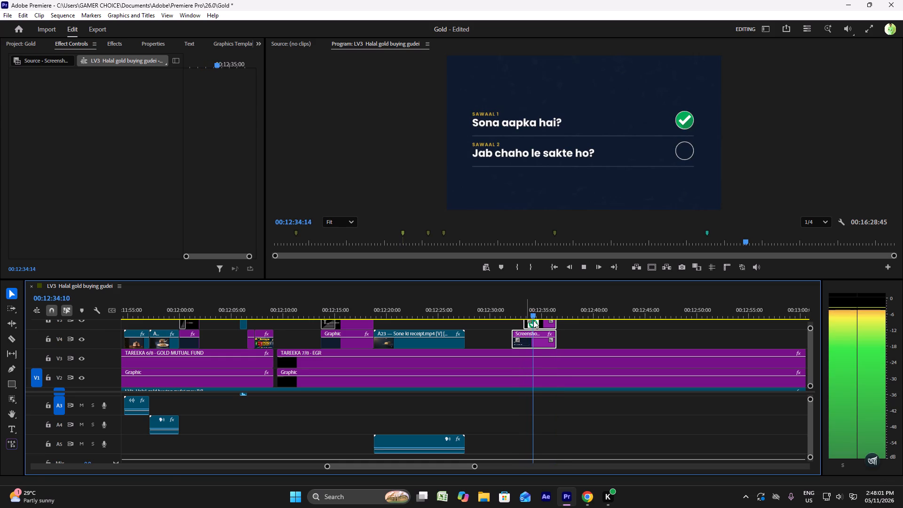
key(space)
alt+scroll(512, 314, up, 7)
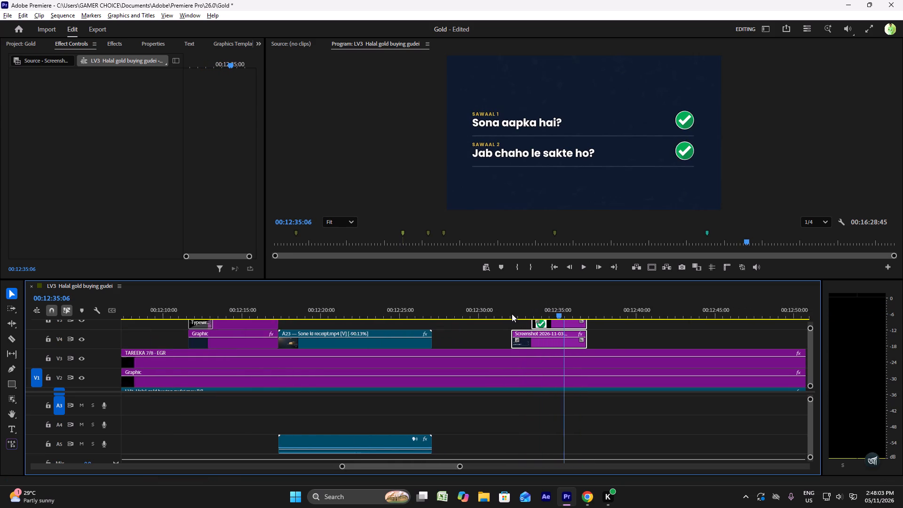
alt+scroll(512, 314, up, 1)
click(512, 314)
click(501, 315)
key(space)
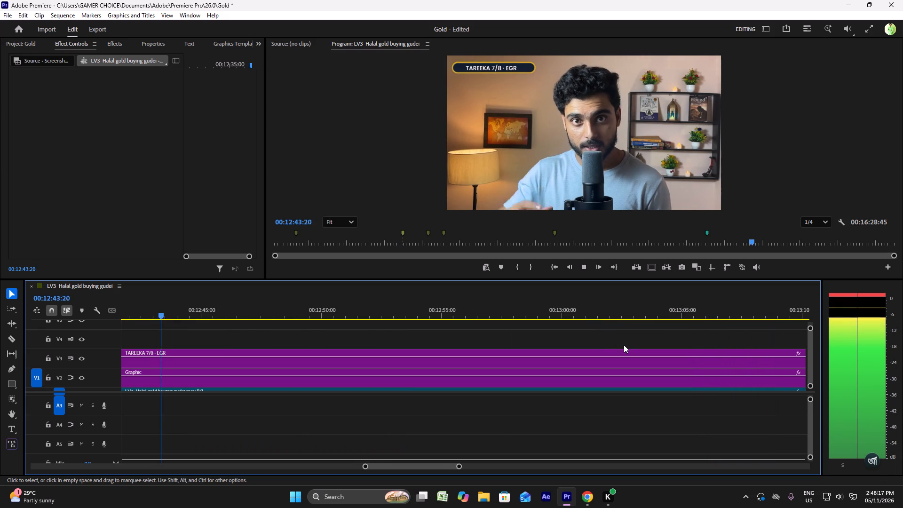
key(space)
alt+scroll(621, 345, down, 6)
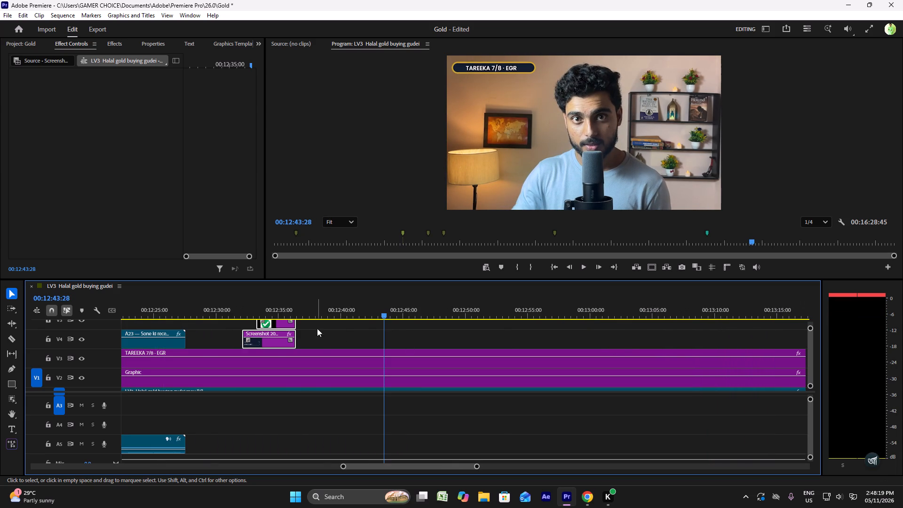
click(285, 317)
key(space)
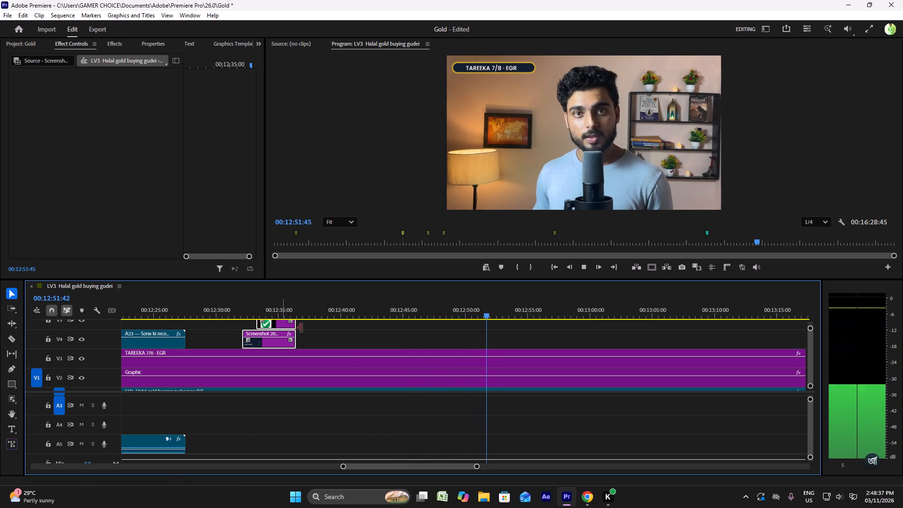
Switch to Chrome to consult the editor brief.
click(592, 494)
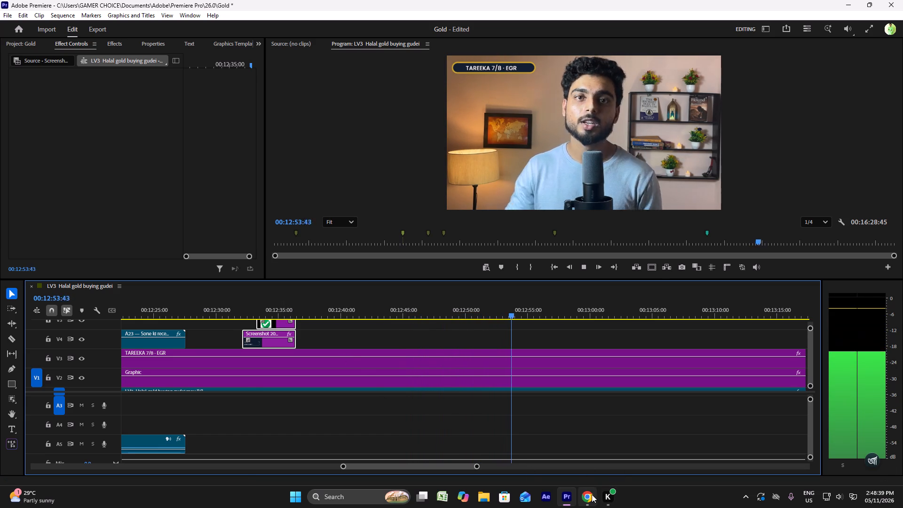
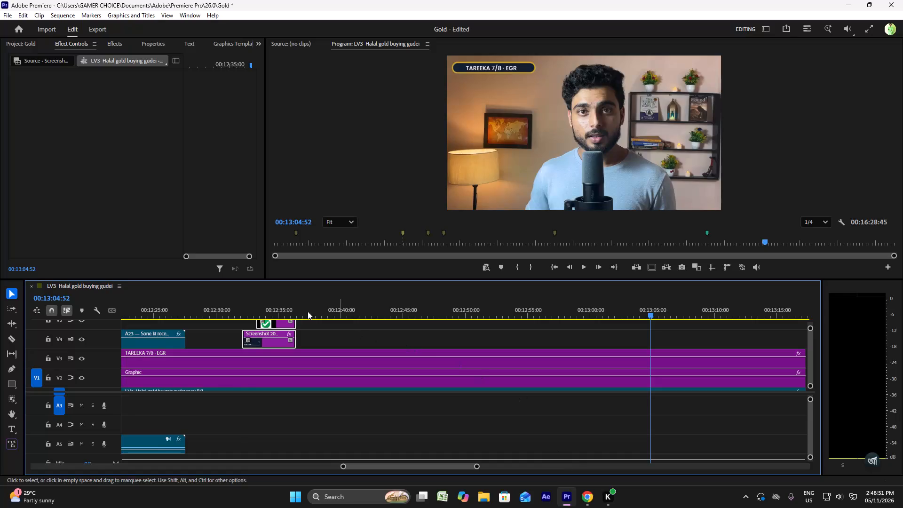
Extend the SAWAAL card and both tick images in the EGR section so they end at about 00:12:38.
click(285, 312)
key(space)
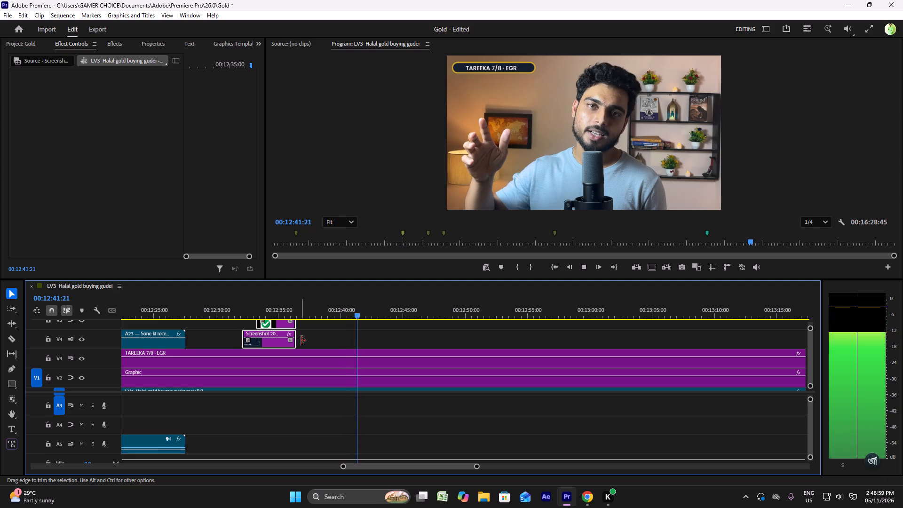
drag(301, 341, 344, 343)
click(295, 309)
key(space)
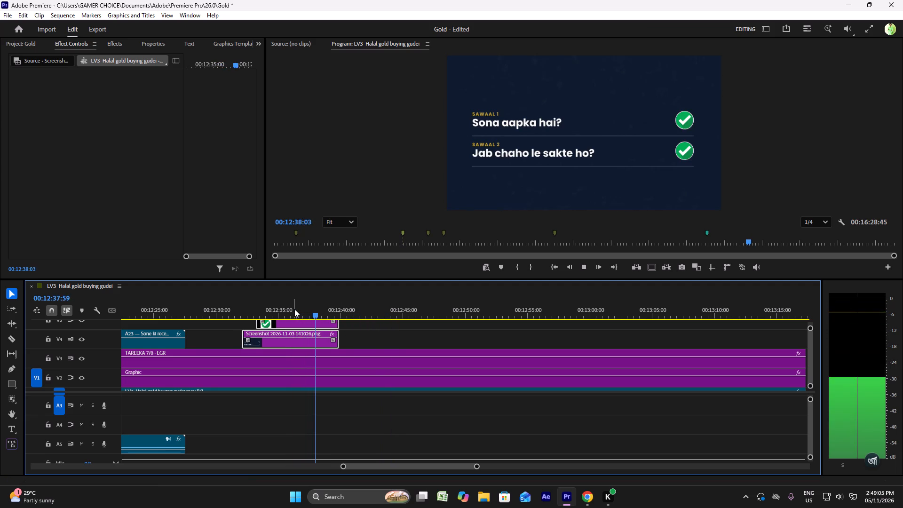
key(space)
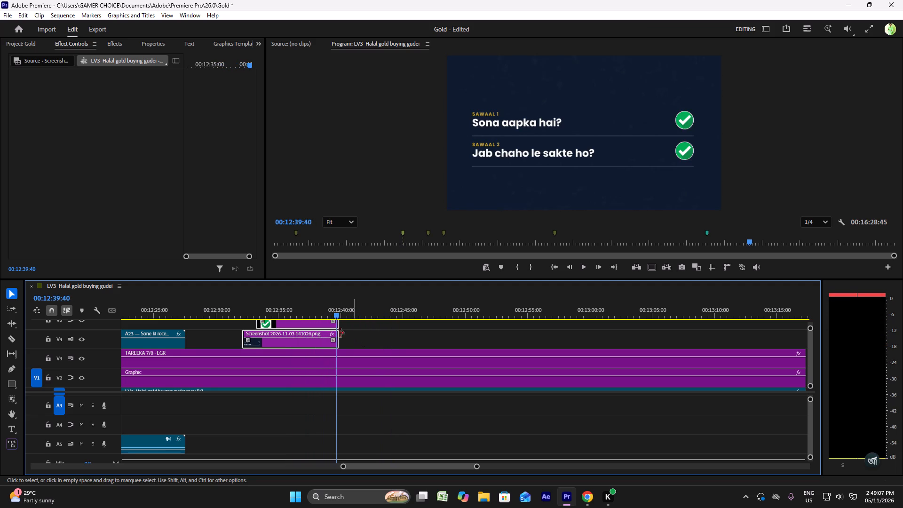
click(295, 317)
key(space)
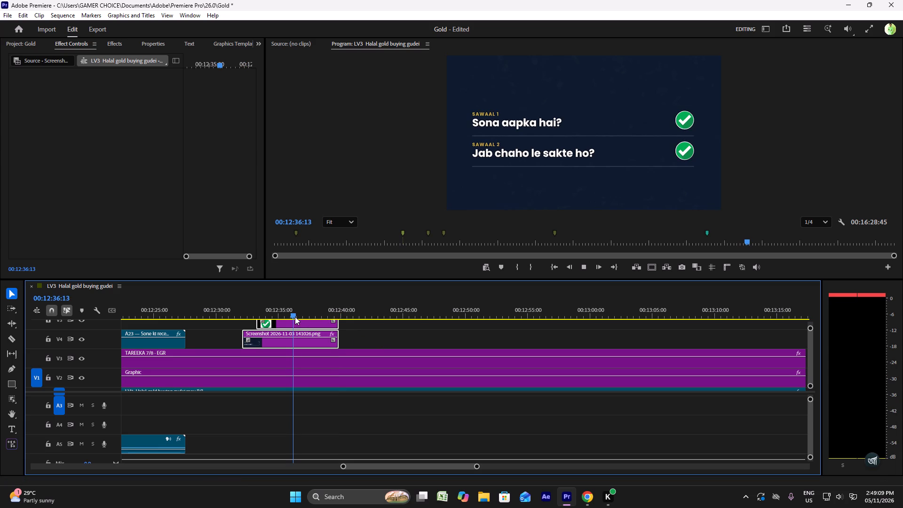
key(space)
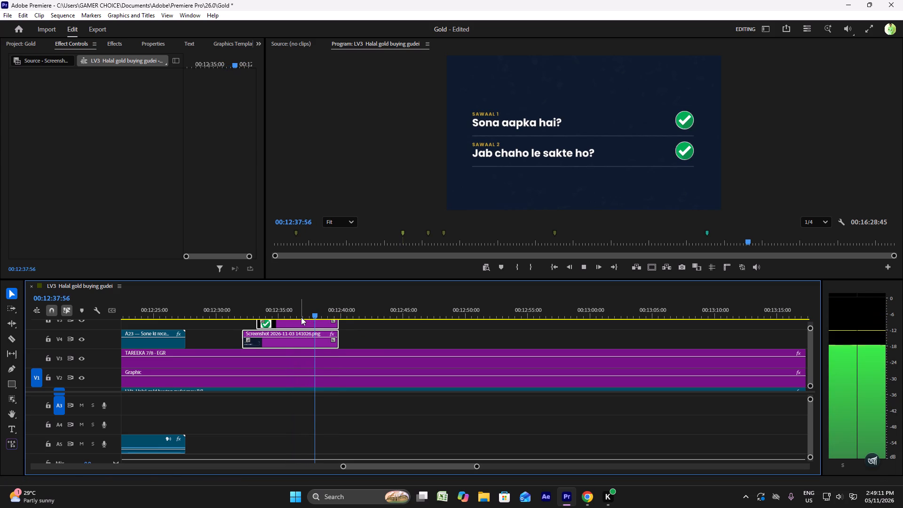
drag(345, 326, 323, 325)
Play the SAWAAL card, then trim the start of the first tick image on V5 to about 00:12:34:30.
click(244, 311)
key(space)
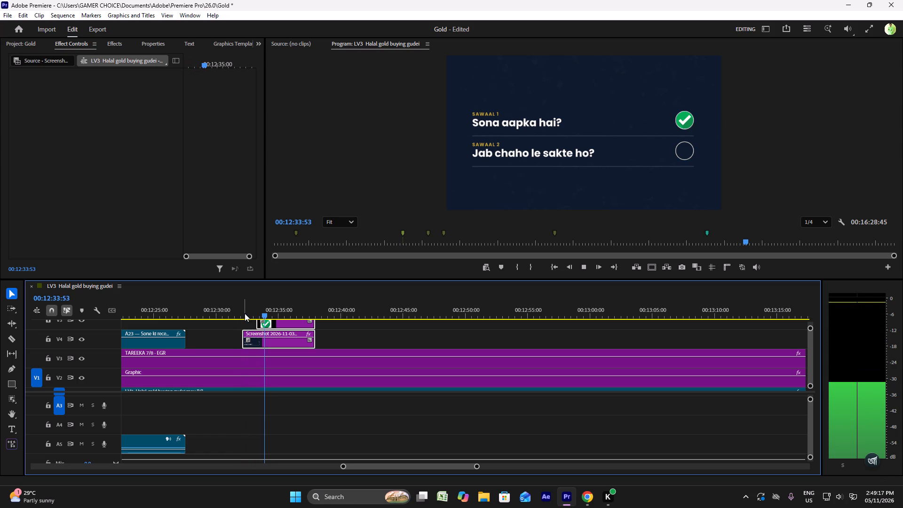
key(space)
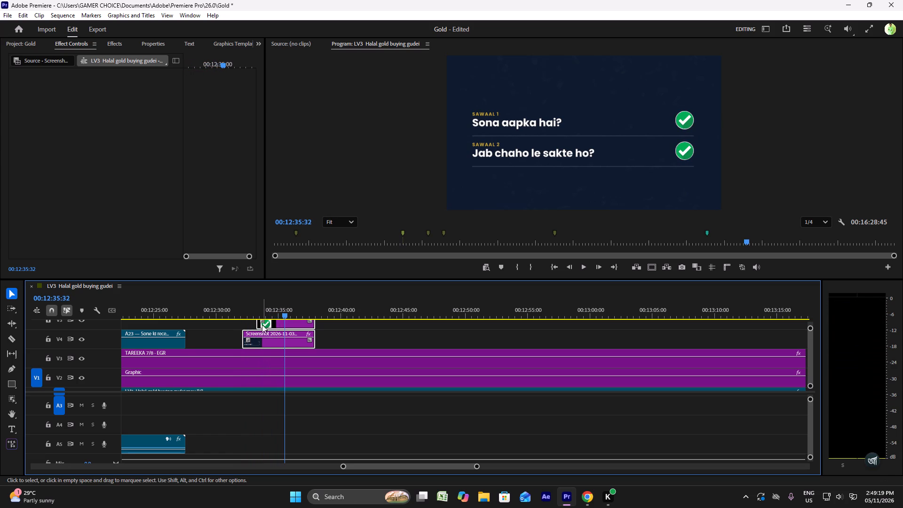
ctrl+scroll(355, 338, up, 3)
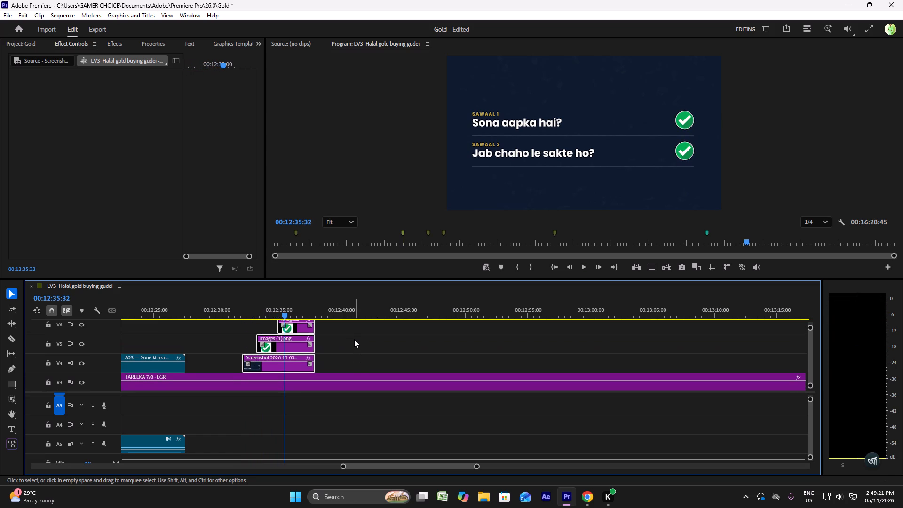
click(354, 339)
click(275, 349)
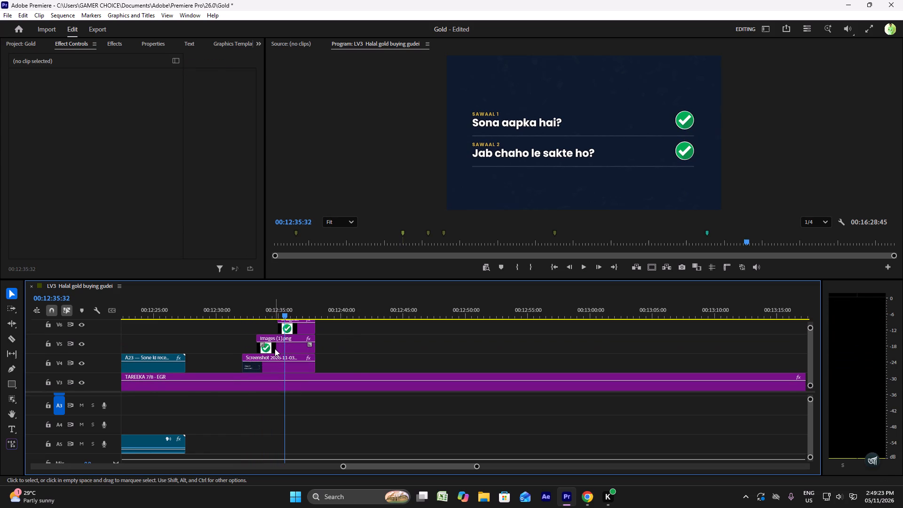
drag(259, 347, 275, 349)
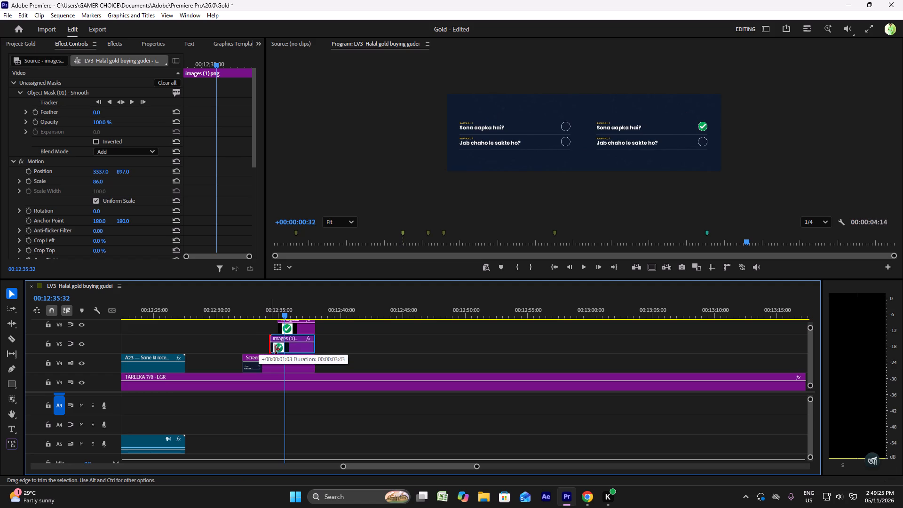
drag(275, 349, 275, 348)
Trim the start of the second tick image on V6 to 00:12:36:50 and play the card through to check the timing.
click(271, 309)
key(space)
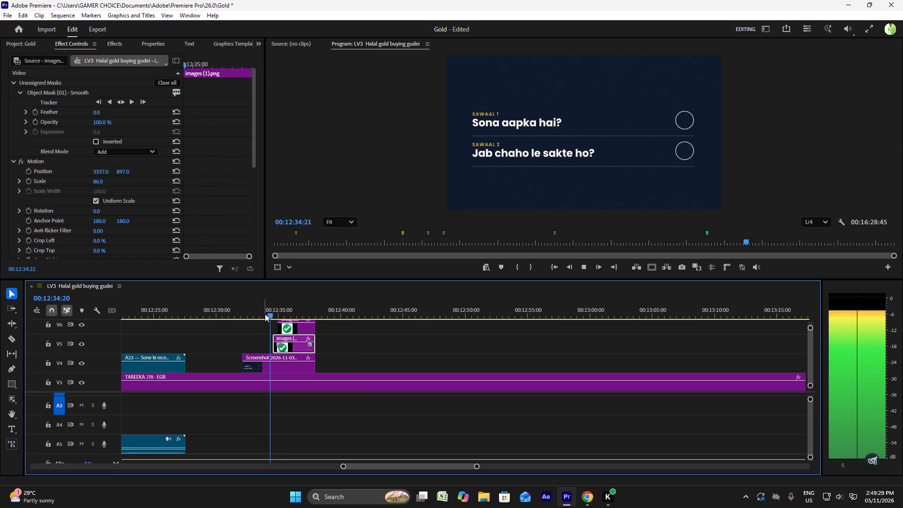
key(space)
click(293, 328)
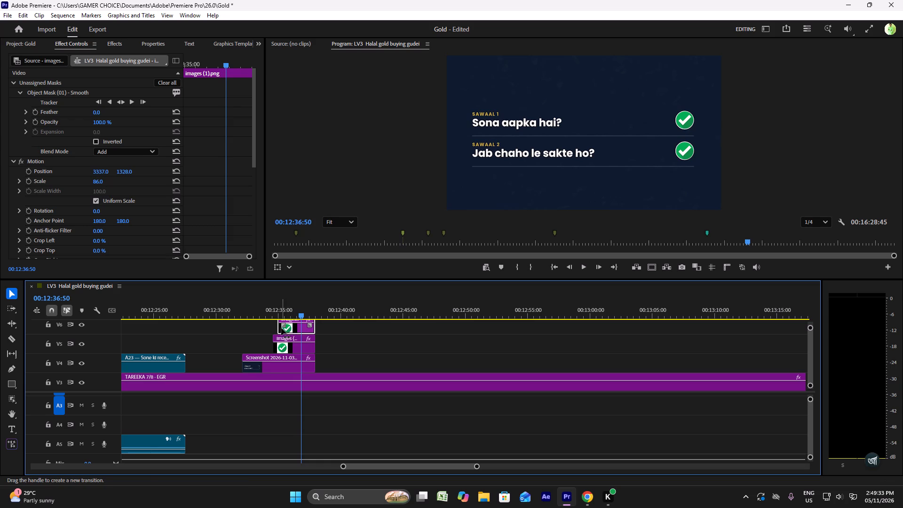
drag(280, 328, 302, 337)
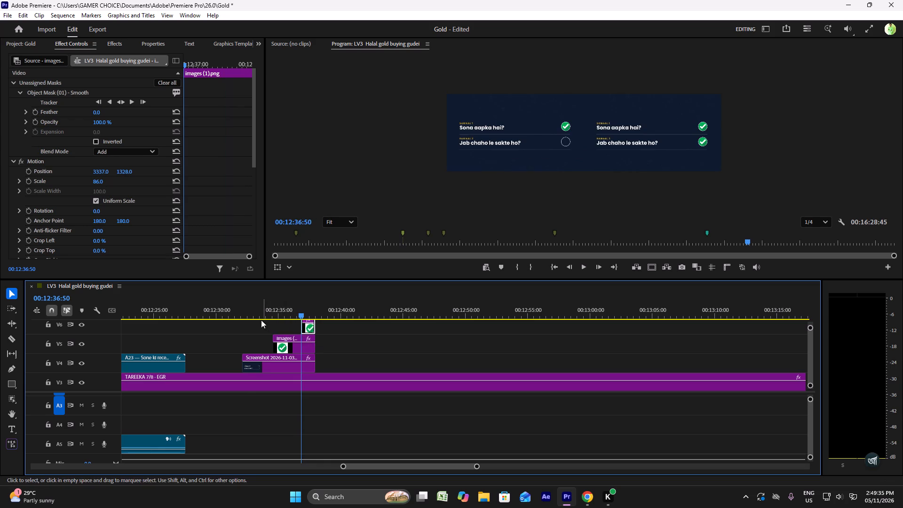
click(234, 315)
key(space)
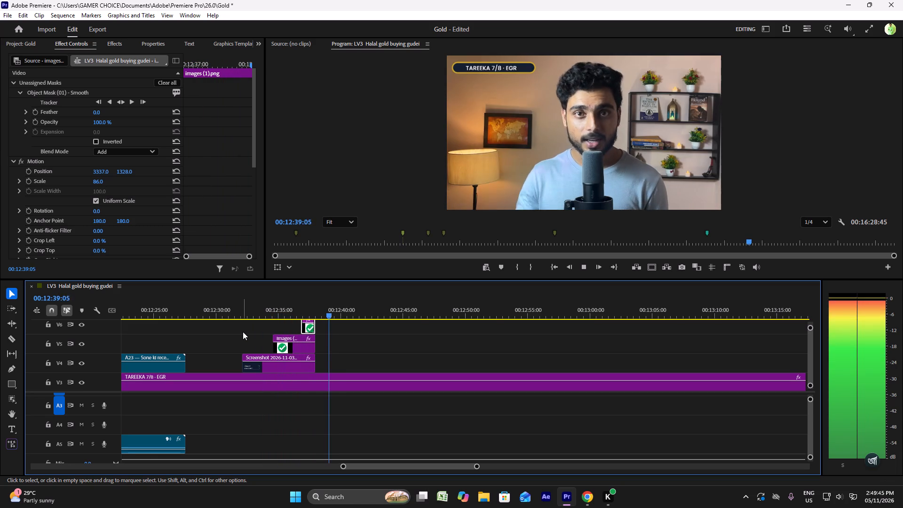
key(space)
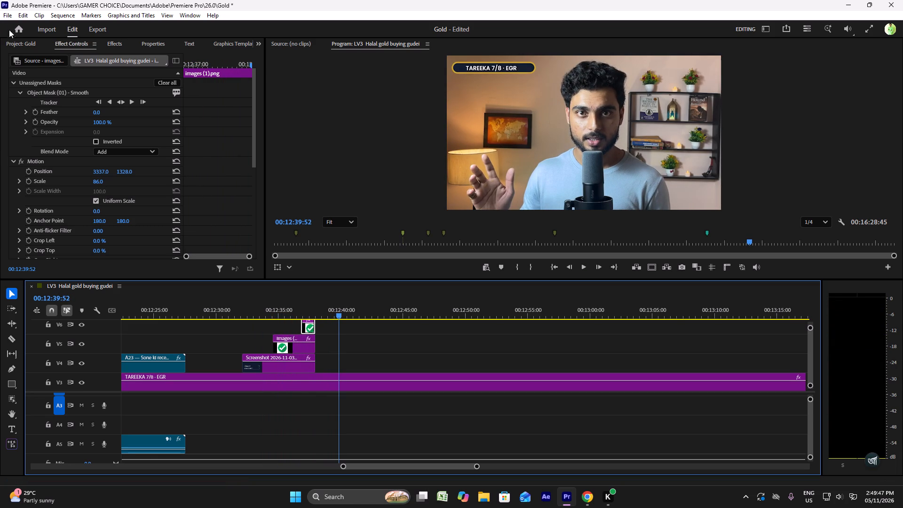
Find A16 — Vault.mp4 among the project media and place it on V6 in the EGR section at about 00:12:43.
click(20, 44)
scroll(129, 159, up, 9)
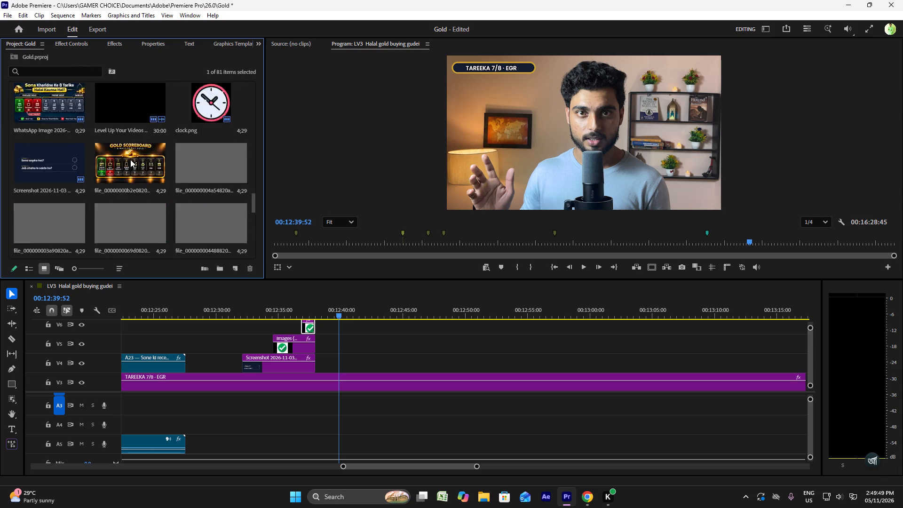
scroll(130, 159, up, 11)
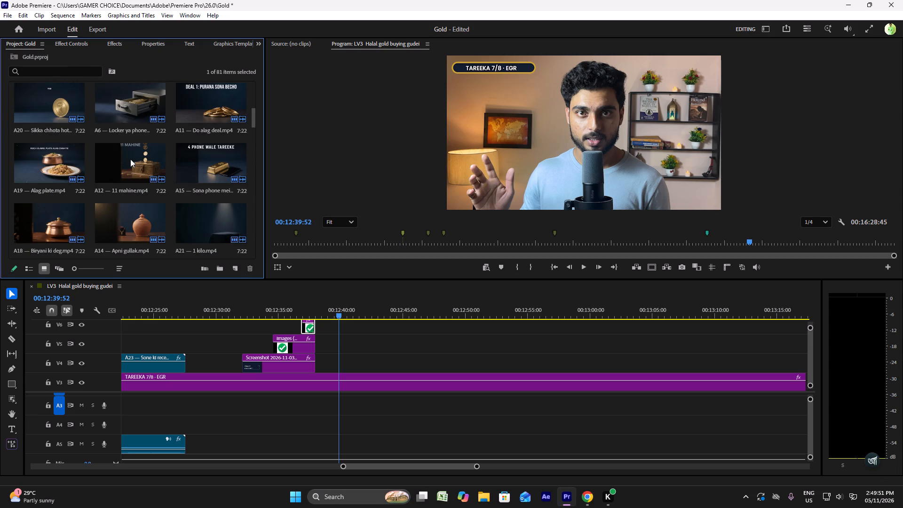
scroll(131, 159, up, 1)
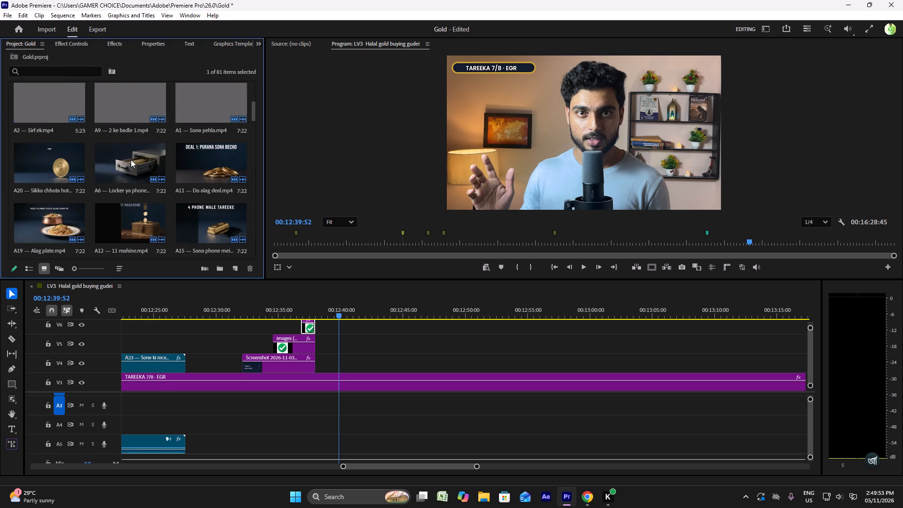
scroll(131, 159, up, 4)
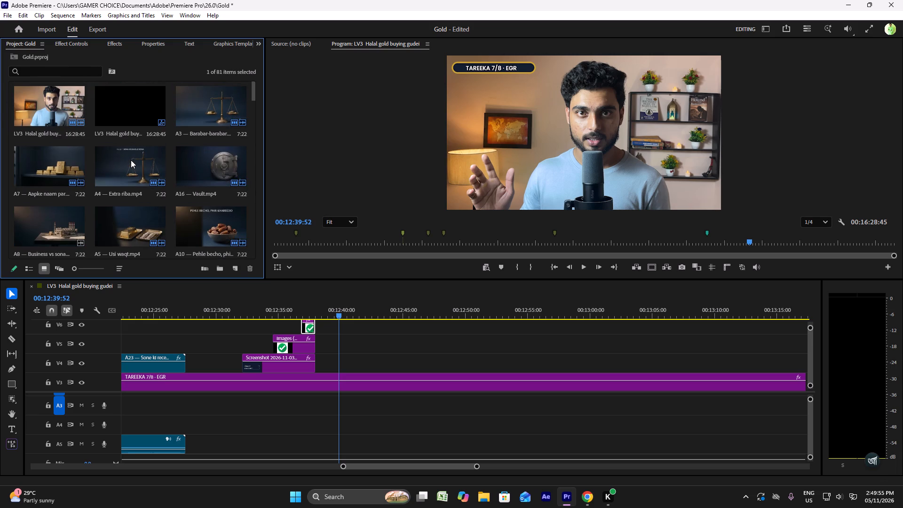
scroll(131, 160, down, 8)
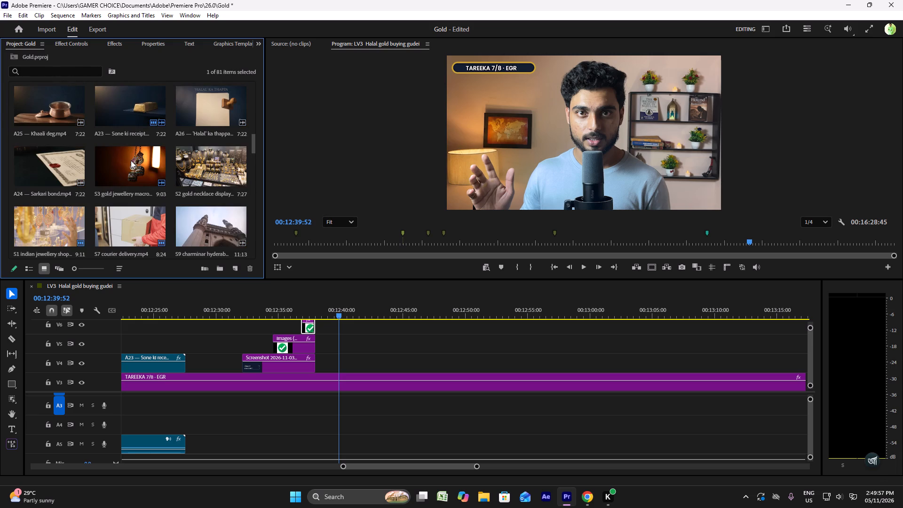
scroll(131, 162, down, 2)
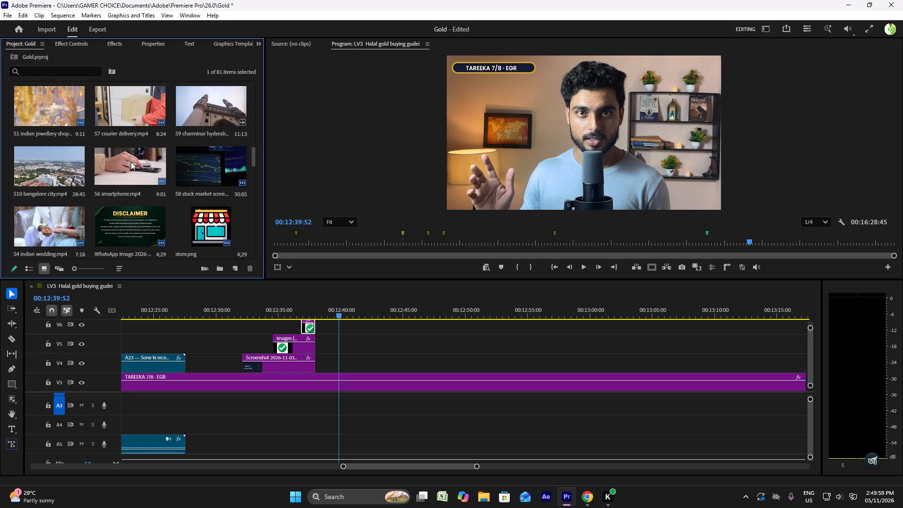
scroll(131, 162, up, 5)
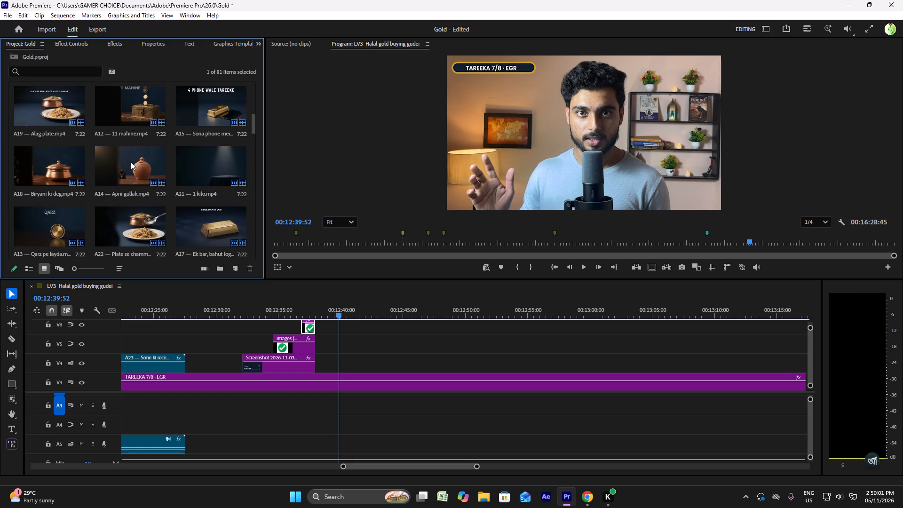
scroll(131, 162, up, 2)
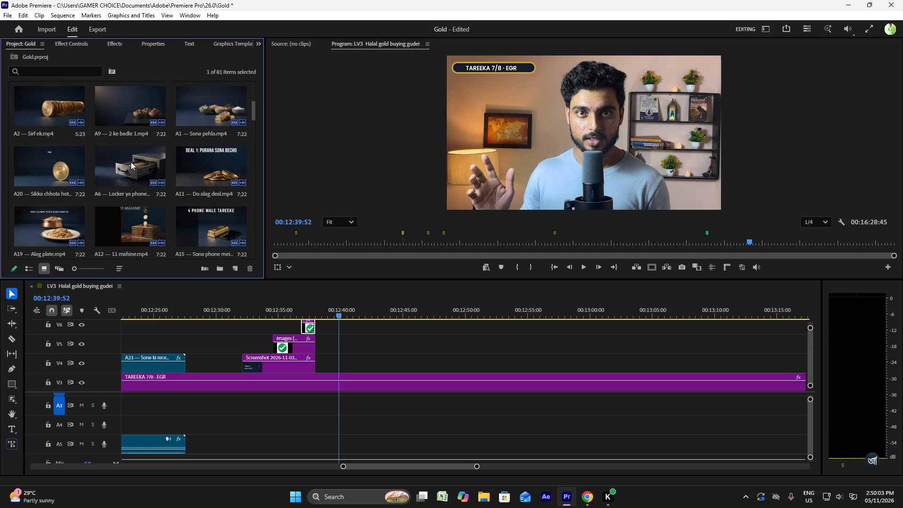
scroll(131, 162, up, 2)
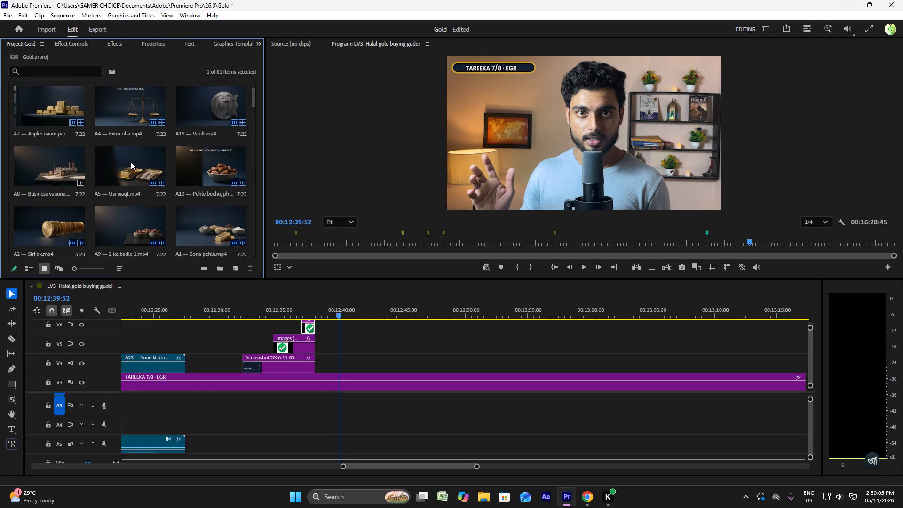
drag(214, 110, 366, 222)
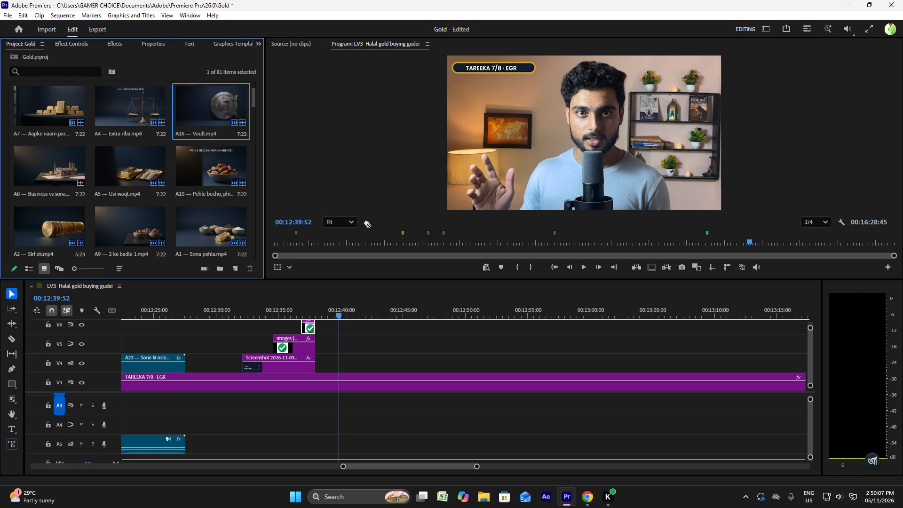
drag(366, 222, 379, 332)
Trim about 3.5 seconds off the start of the A16 — Vault clip, up to where the vault door opens.
click(397, 311)
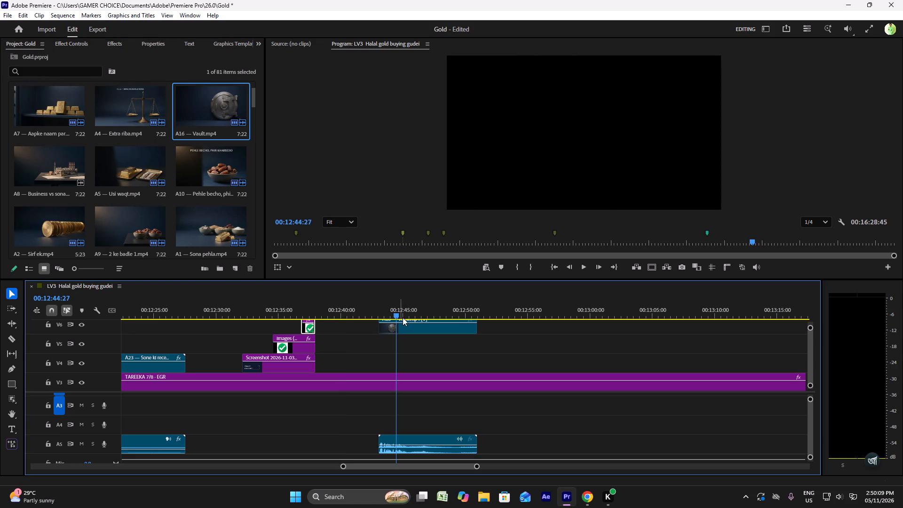
click(414, 311)
click(403, 329)
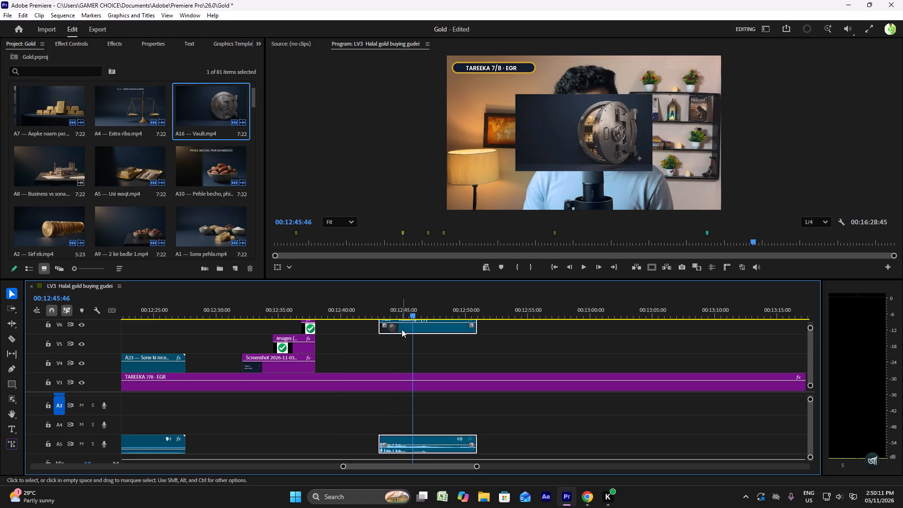
drag(380, 330, 419, 334)
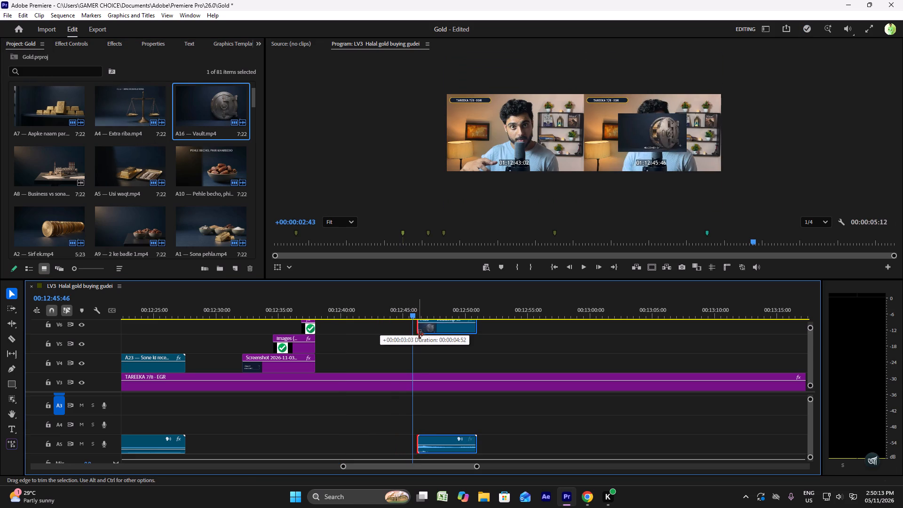
drag(419, 334, 423, 335)
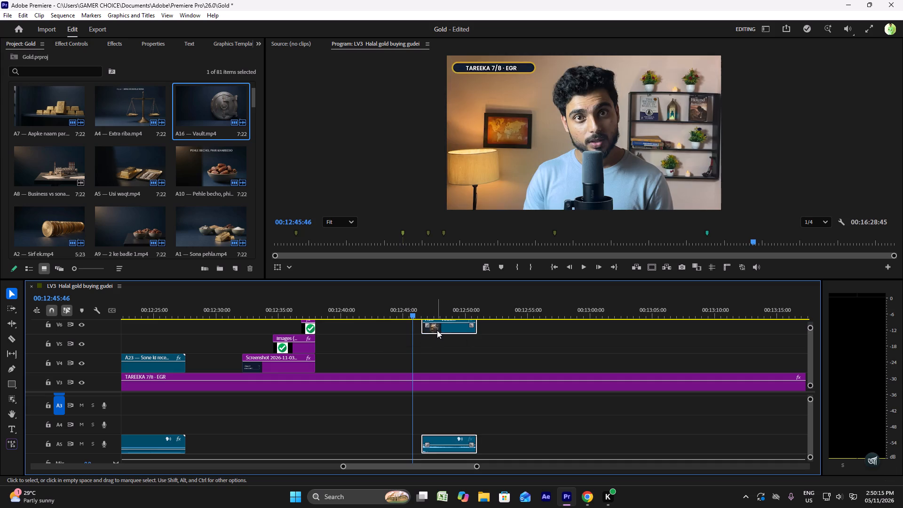
Move the trimmed A16 — Vault clip to V4, directly after the SAWAAL card at 00:12:38:00.
drag(437, 330, 337, 357)
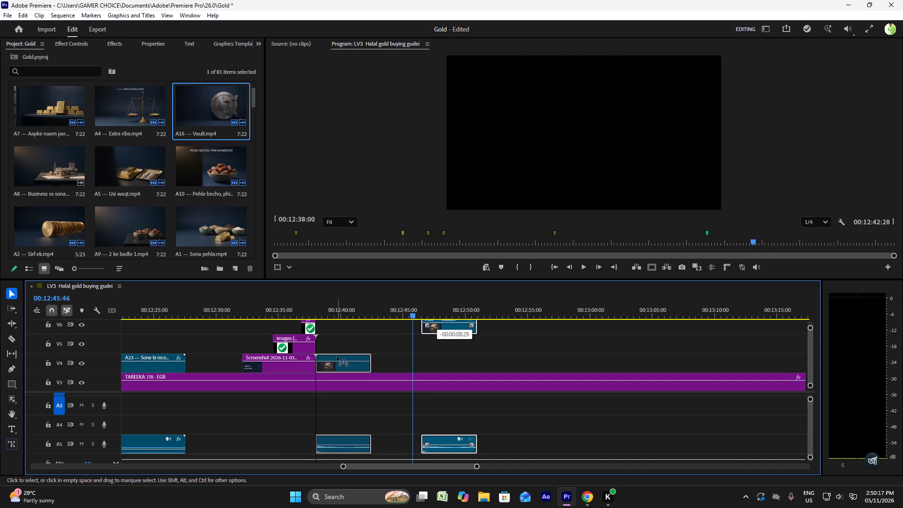
drag(337, 357, 337, 356)
Play from the end of the SAWAAL card into the vault clip and pull the vault clip's audio volume all the way down.
click(316, 309)
click(311, 311)
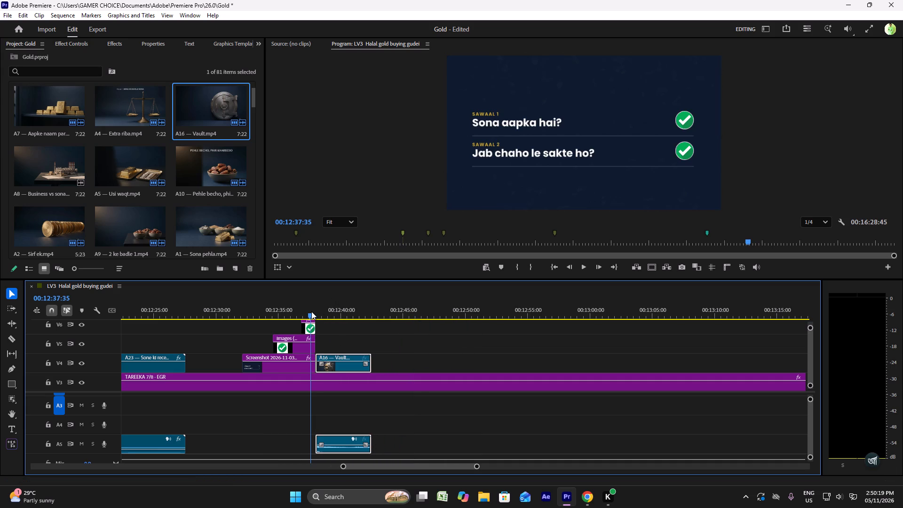
key(space)
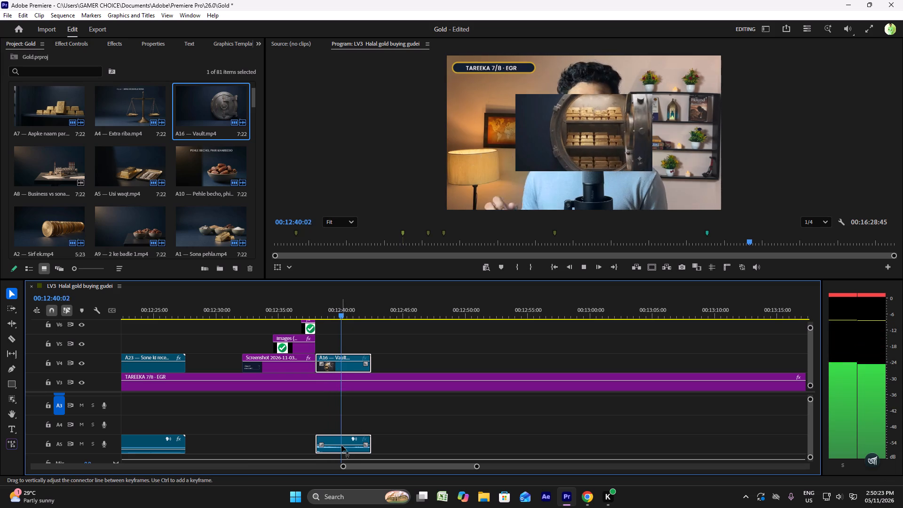
drag(341, 445, 343, 469)
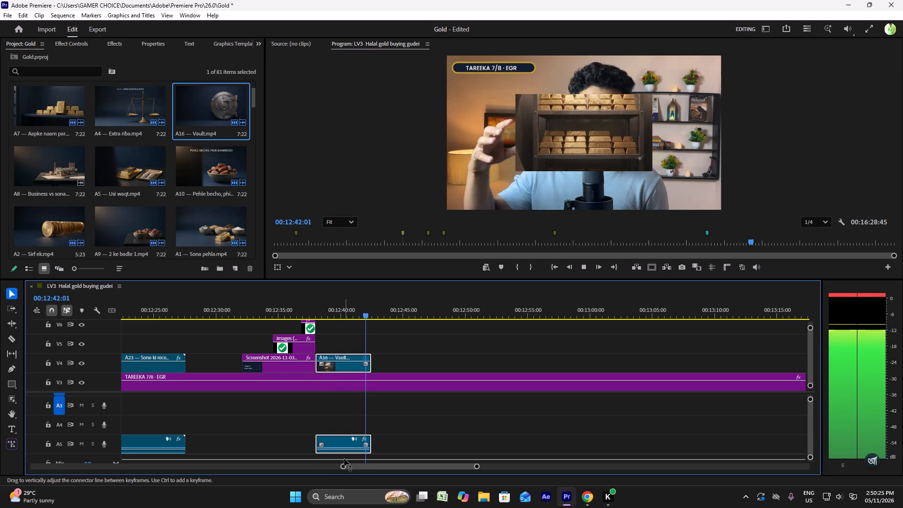
Enlarge the A16 — Vault clip to 214% scale so it fills the frame.
click(331, 302)
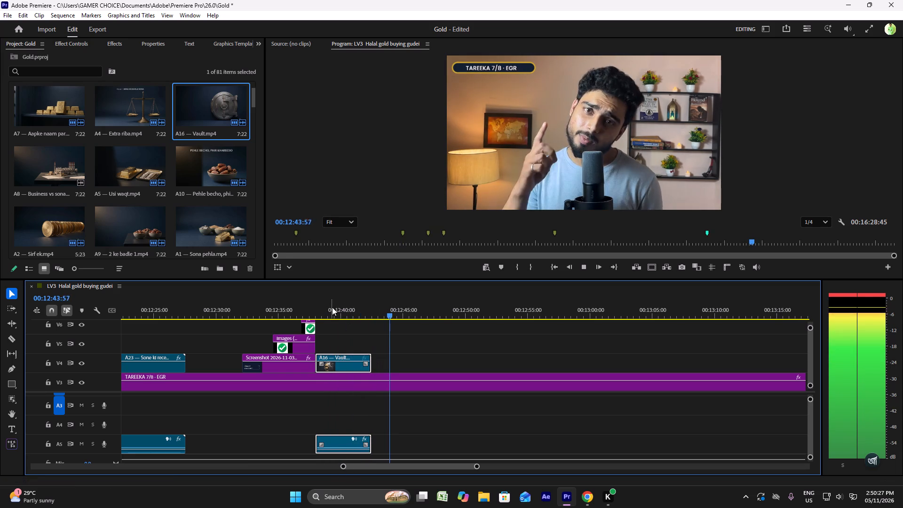
click(340, 324)
click(339, 315)
click(347, 372)
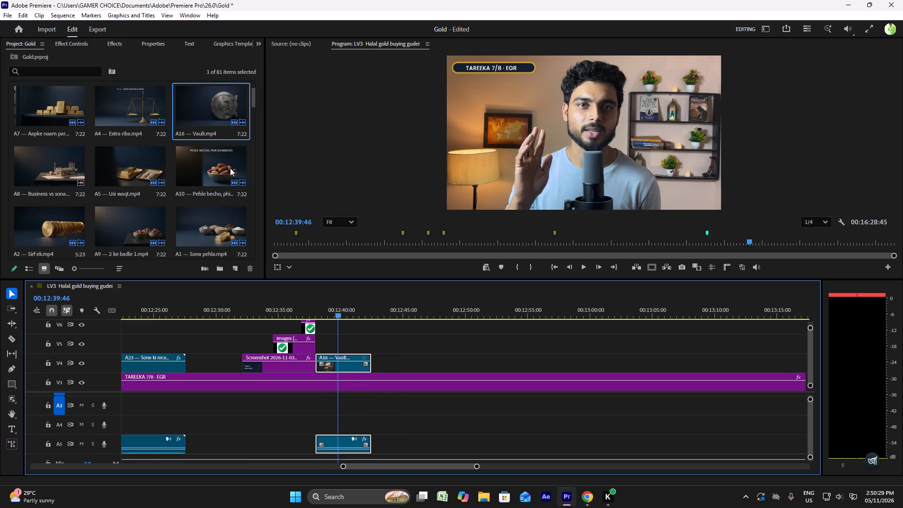
click(156, 44)
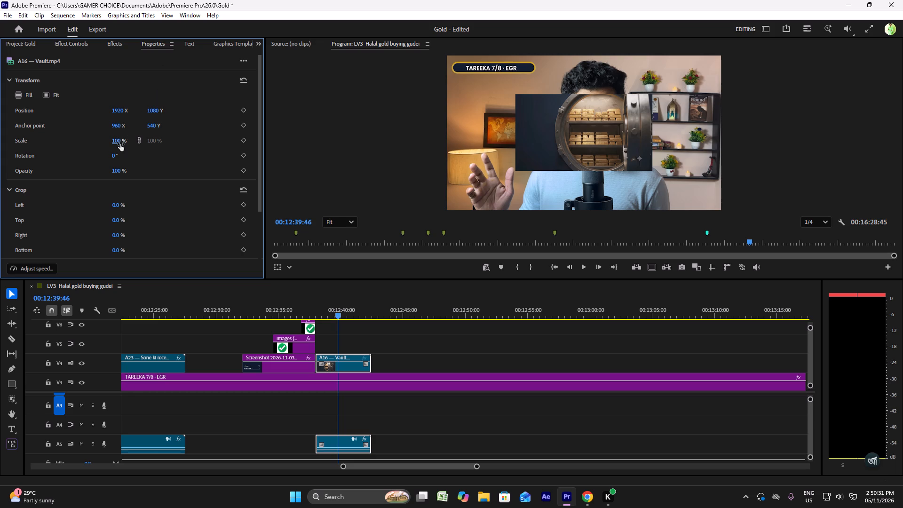
drag(120, 143, 188, 145)
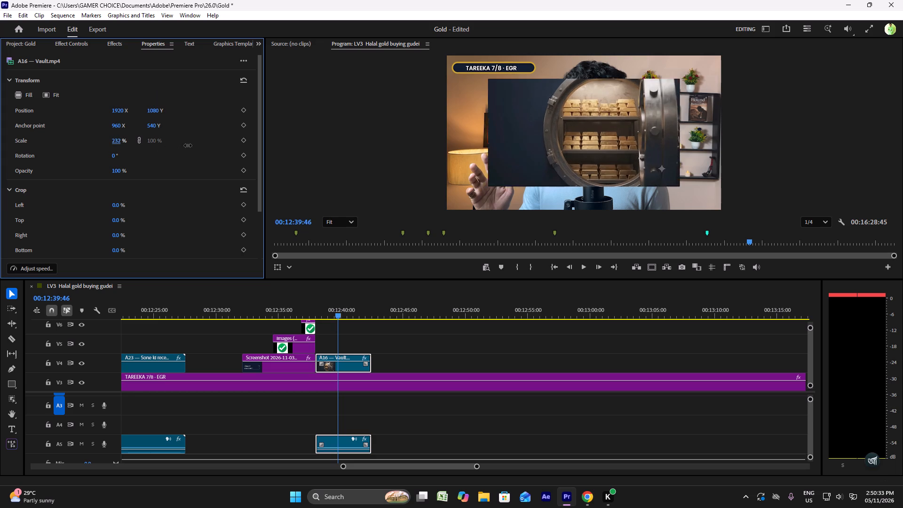
drag(188, 145, 174, 148)
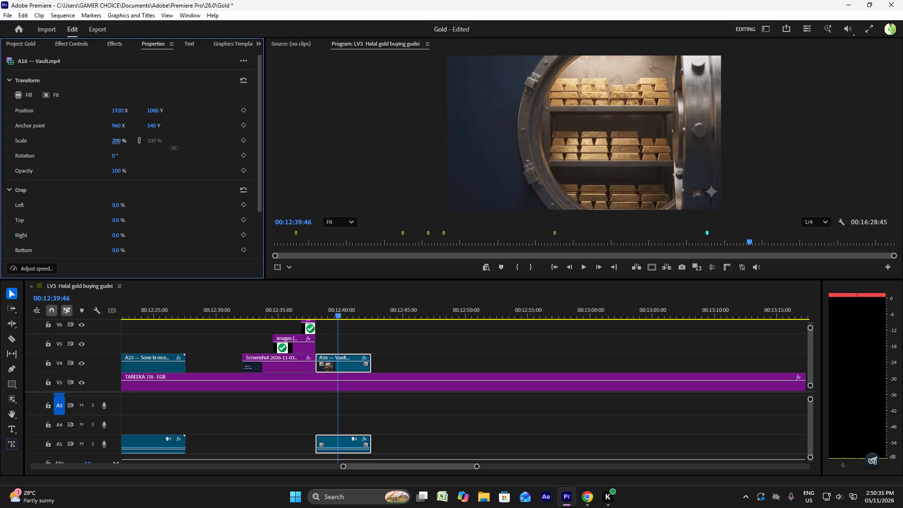
drag(174, 148, 168, 148)
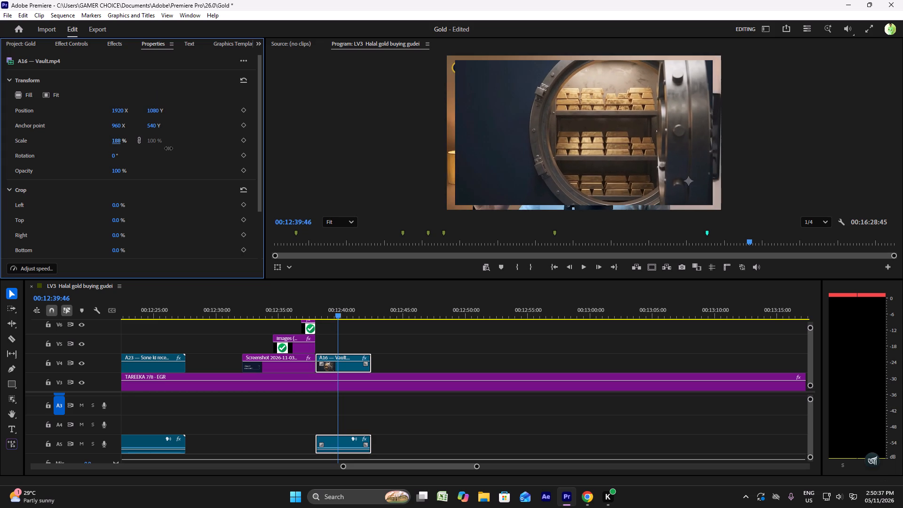
drag(168, 148, 176, 149)
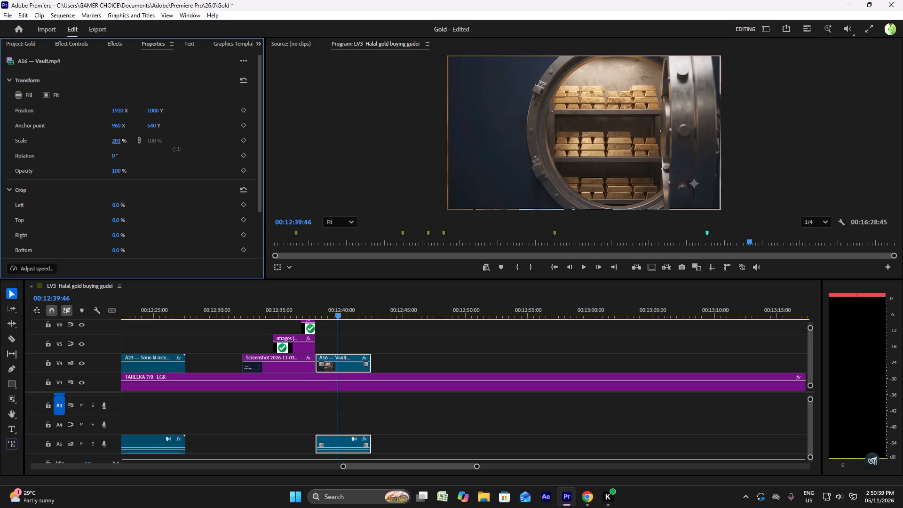
drag(176, 149, 182, 149)
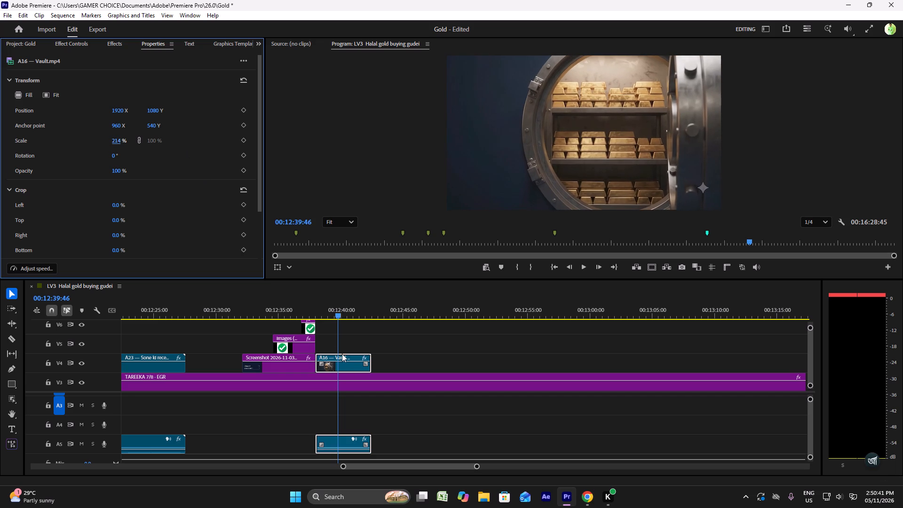
Play from the SAWAAL card into the vault clip, trim about 1.3 seconds off its start and move it back against the card.
alt+scroll(324, 339, up, 8)
click(308, 314)
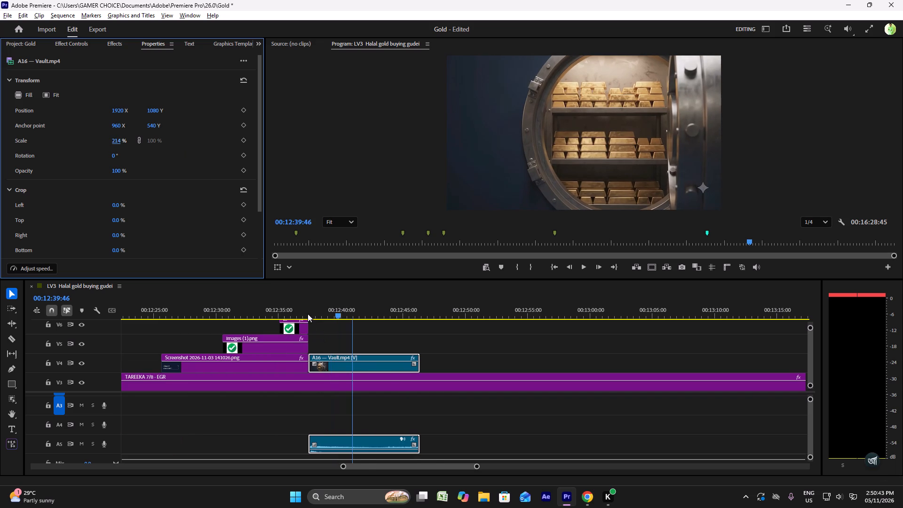
click(307, 313)
click(297, 314)
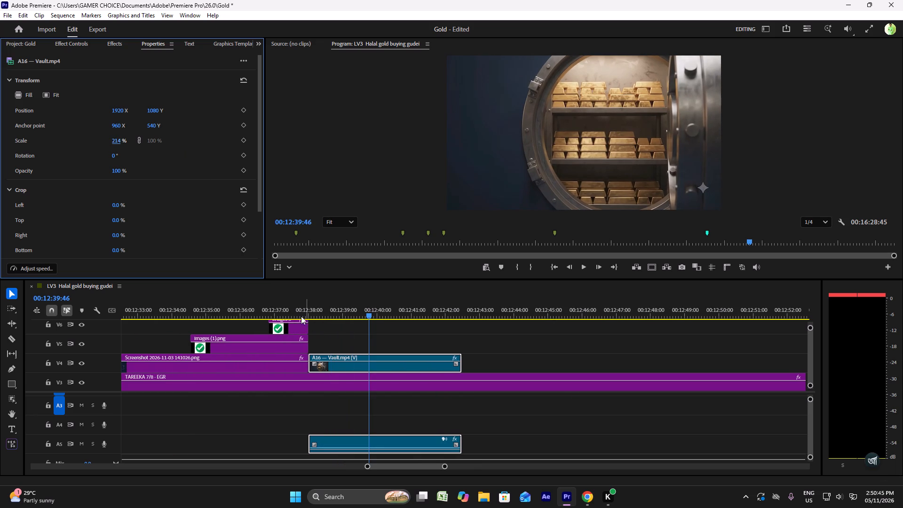
click(333, 335)
key(space)
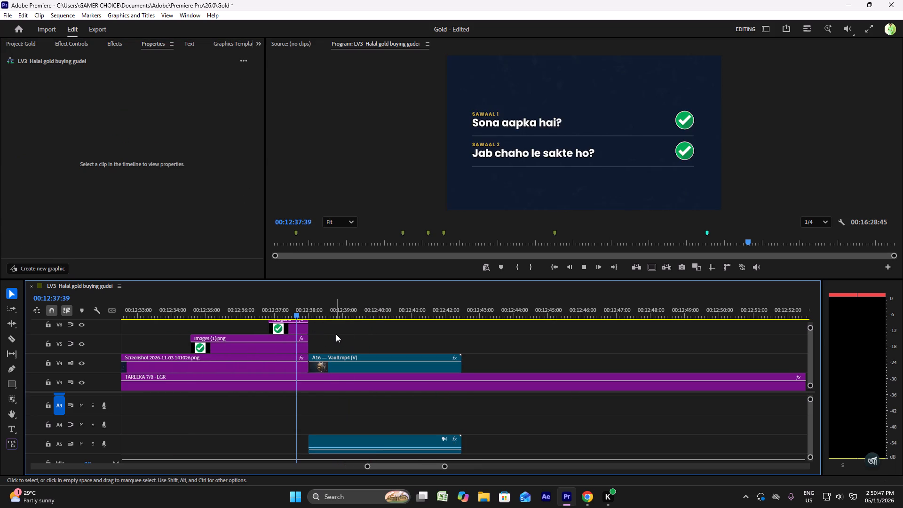
key(space)
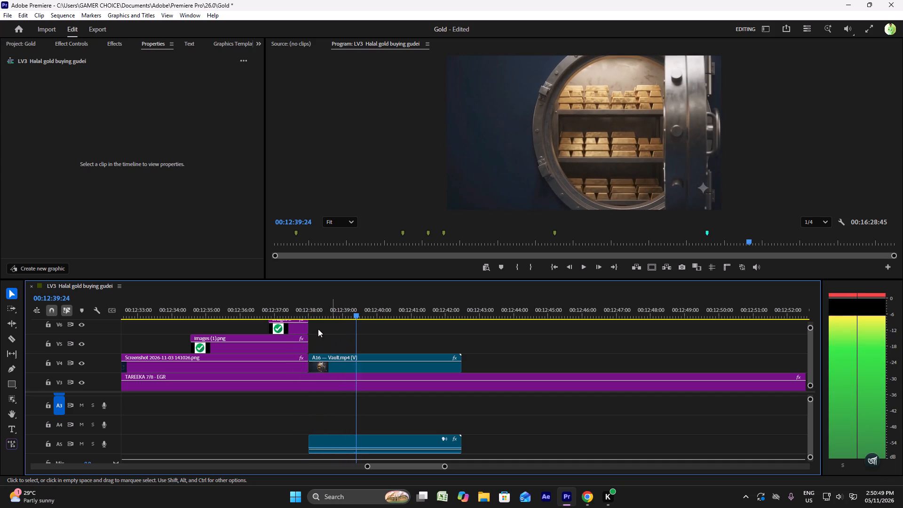
click(299, 314)
key(space)
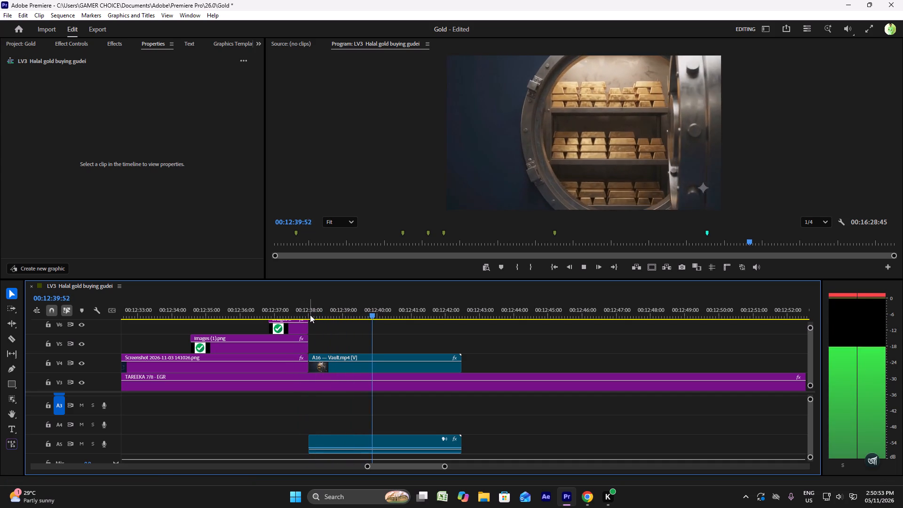
key(space)
click(336, 366)
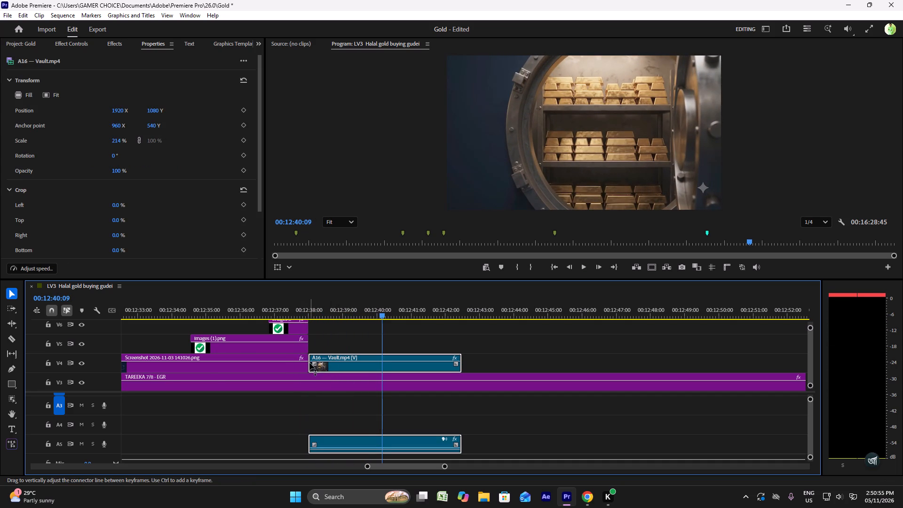
drag(310, 368, 354, 368)
drag(372, 369, 359, 369)
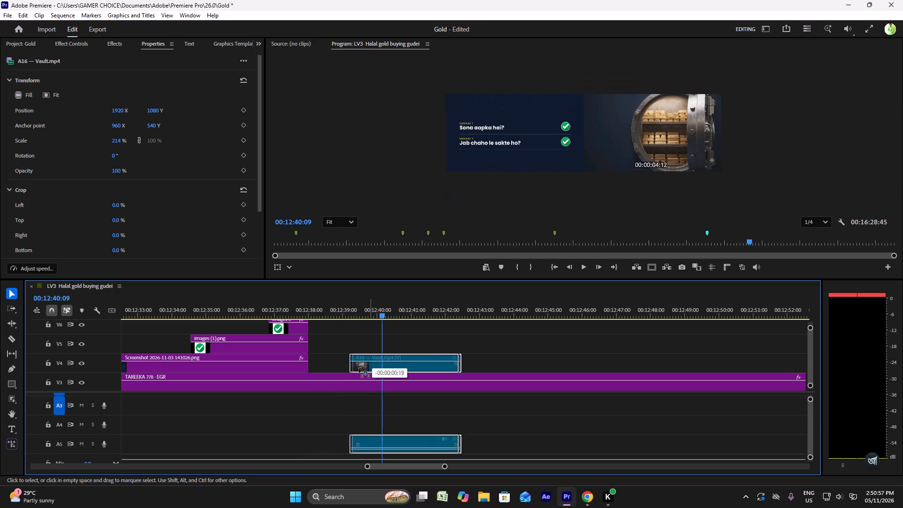
drag(359, 369, 328, 370)
Trim the end of the A16 — Vault clip to 00:12:40:13 and play on from the cut.
click(308, 302)
key(space)
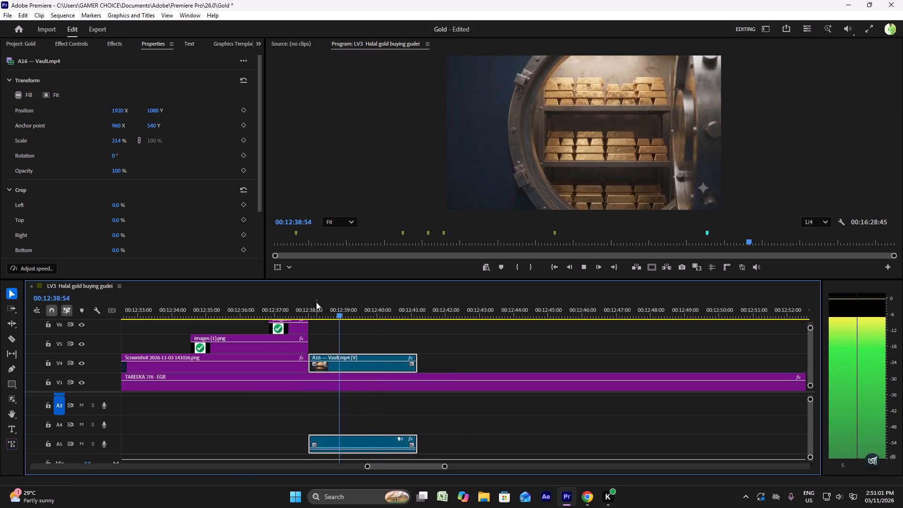
key(space)
drag(419, 362, 403, 364)
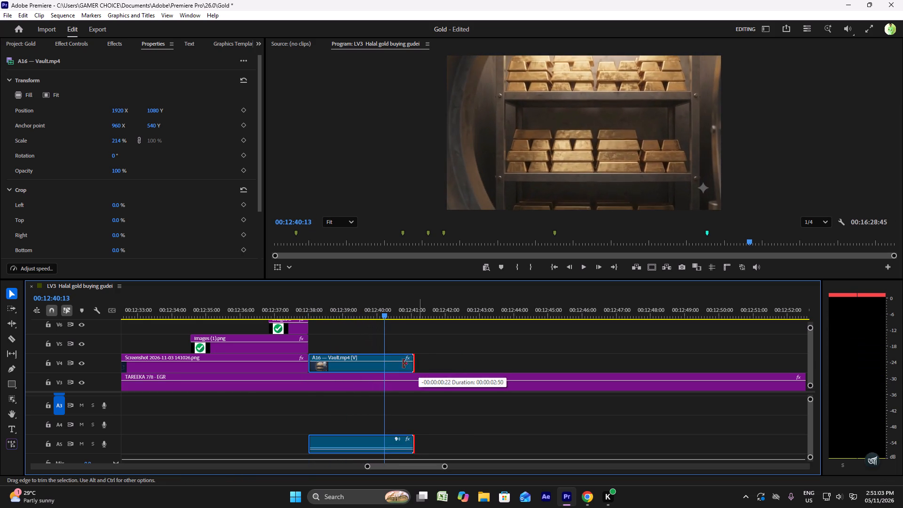
drag(403, 364, 388, 365)
click(364, 313)
key(space)
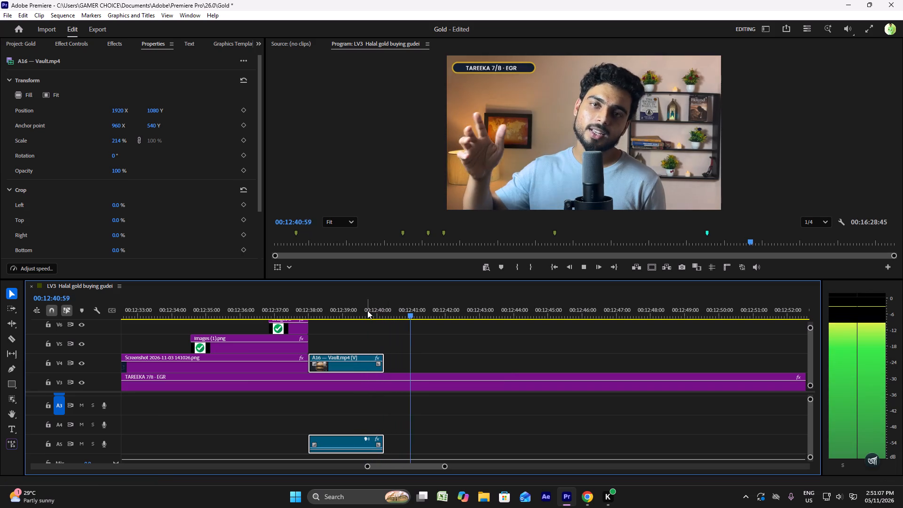
scroll(367, 310, down, 4)
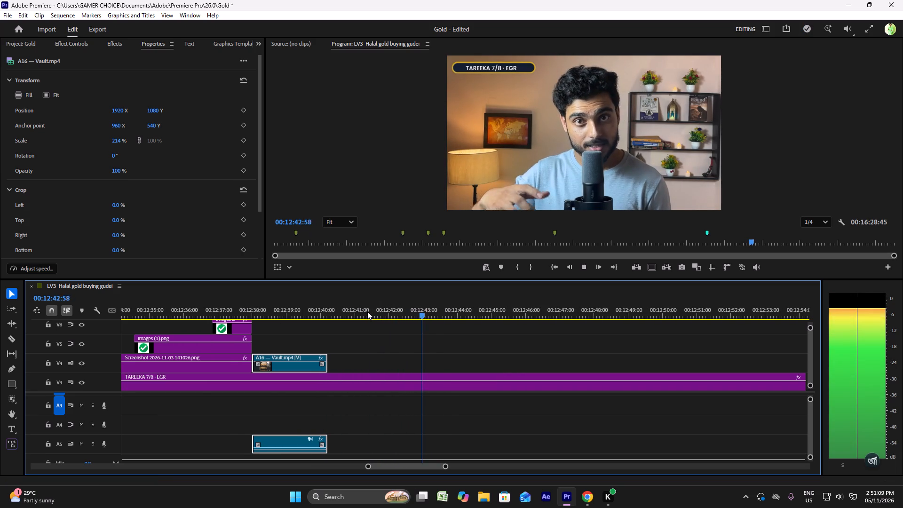
key(space)
Check the A19 line in the brief's EGR section and place A19 — Alag plate.mp4 on V4 directly after the vault clip.
click(586, 490)
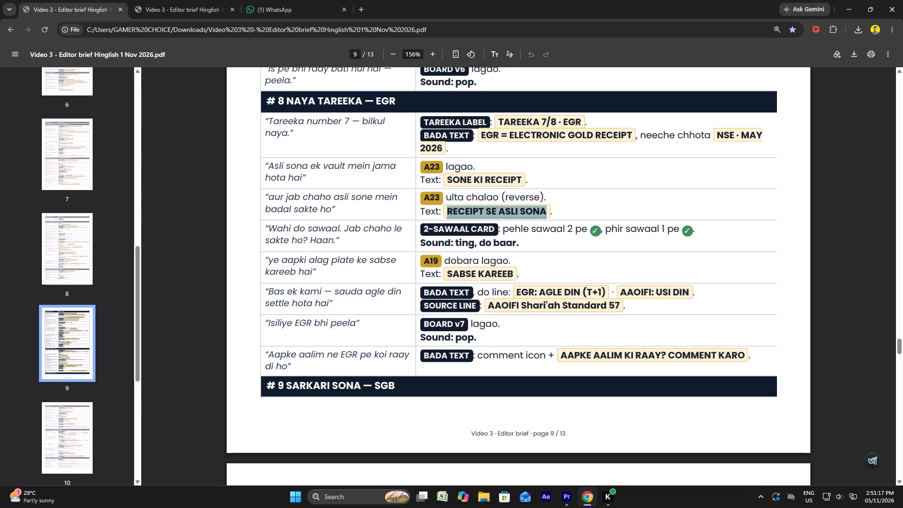
drag(443, 260, 506, 263)
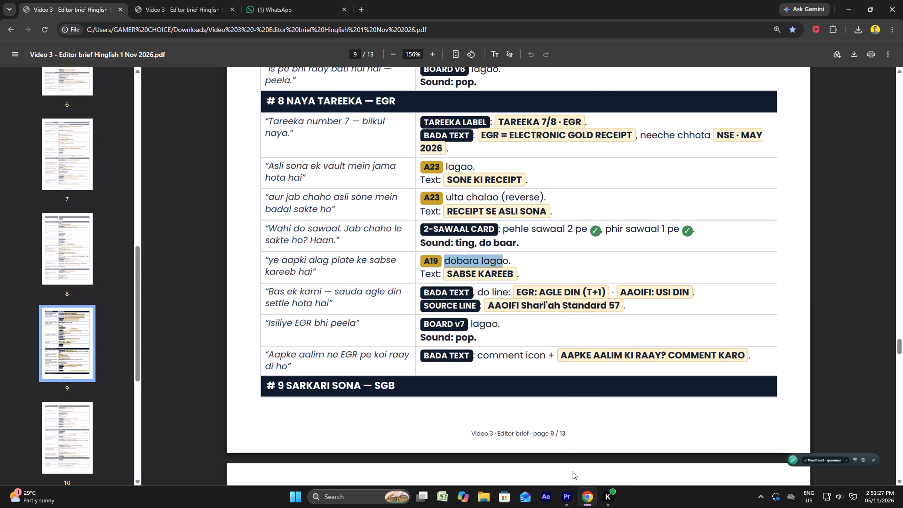
click(565, 499)
click(19, 42)
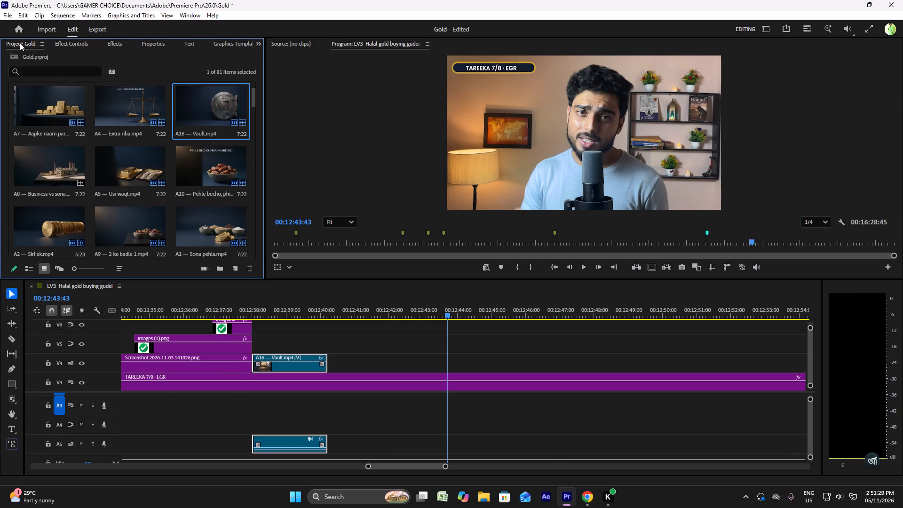
scroll(65, 159, down, 1)
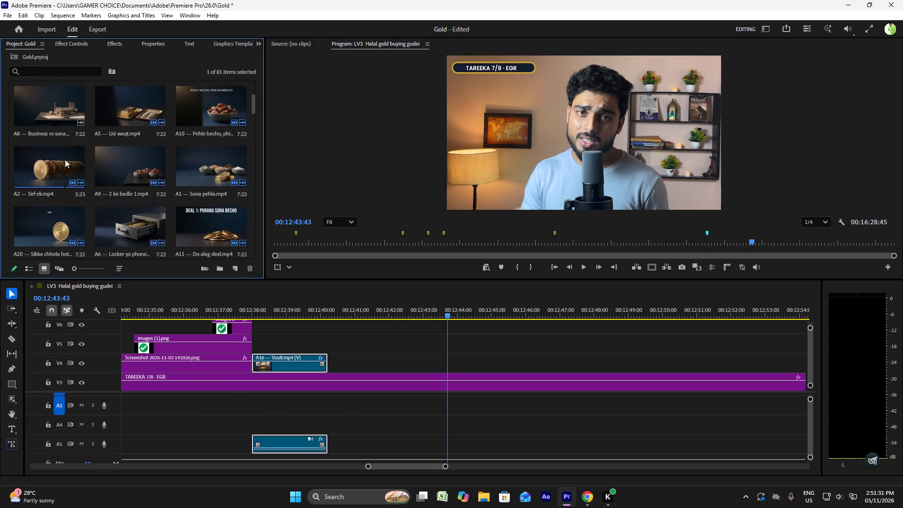
scroll(65, 159, down, 1)
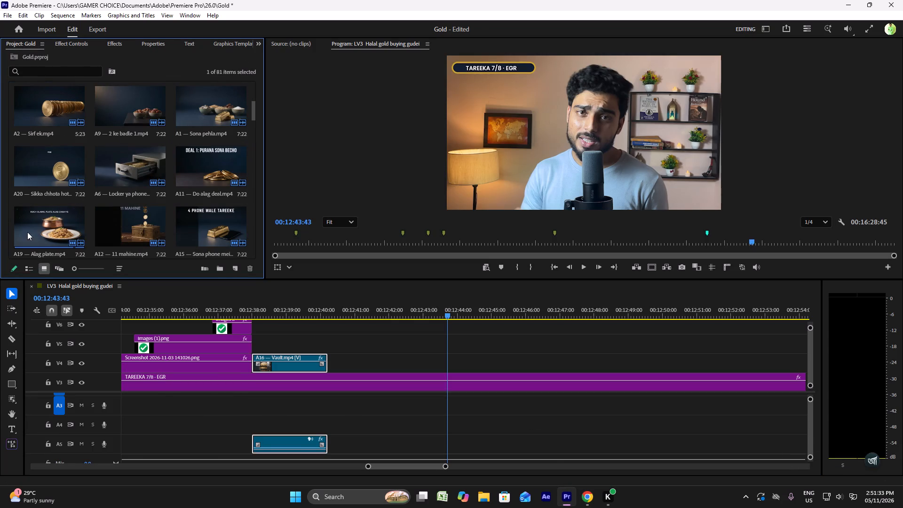
drag(27, 232, 332, 360)
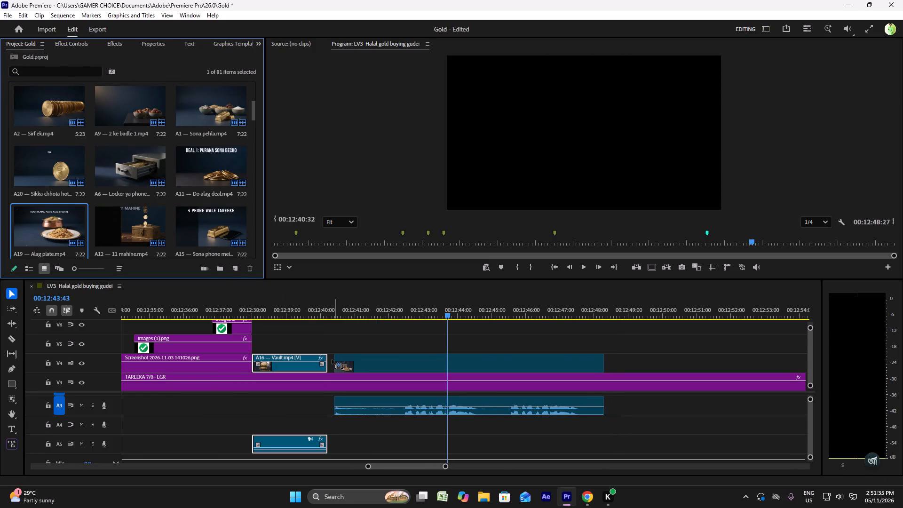
drag(332, 360, 328, 359)
Play into the A19 — Alag plate clip and trim its start by about 1.4 seconds, to 00:12:41:37.
click(325, 309)
key(space)
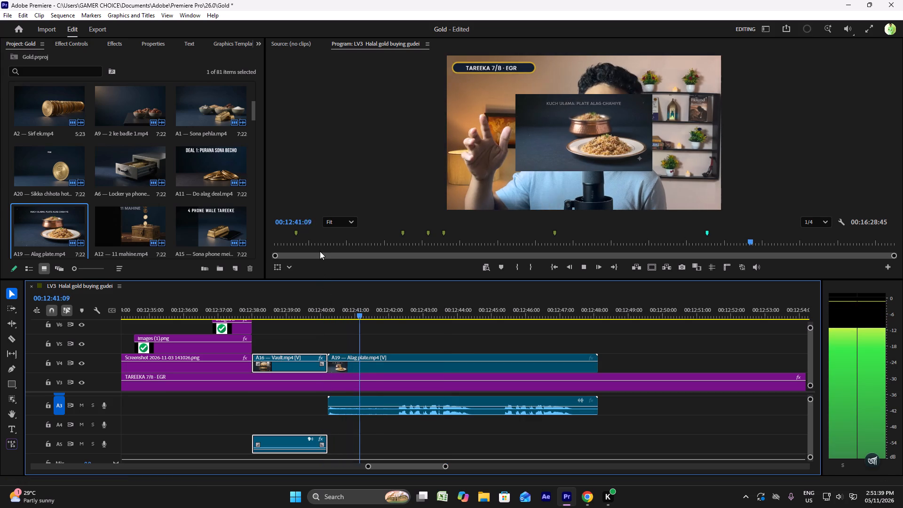
key(space)
click(349, 401)
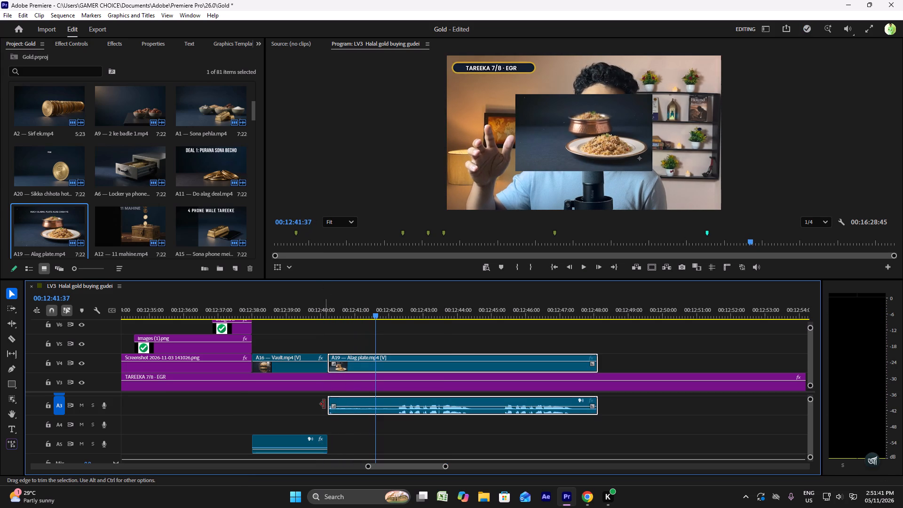
drag(325, 404, 372, 407)
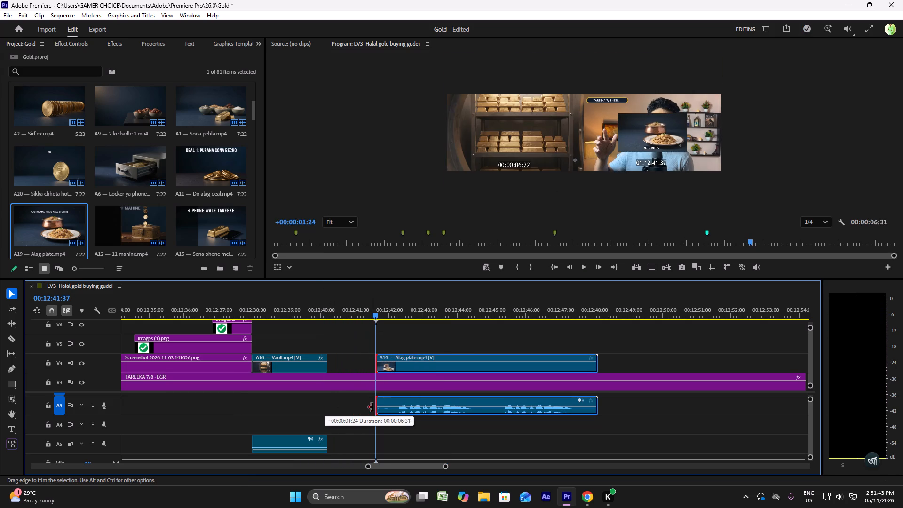
drag(372, 407, 371, 406)
Trim the end of the A19 — Alag plate clip to leave about 2.8 seconds and move it directly after the vault clip.
key(space)
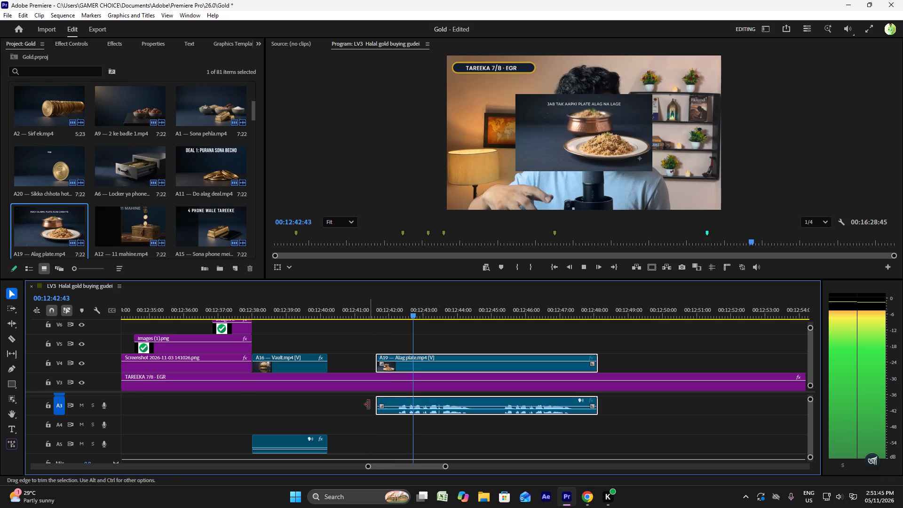
drag(603, 362, 440, 361)
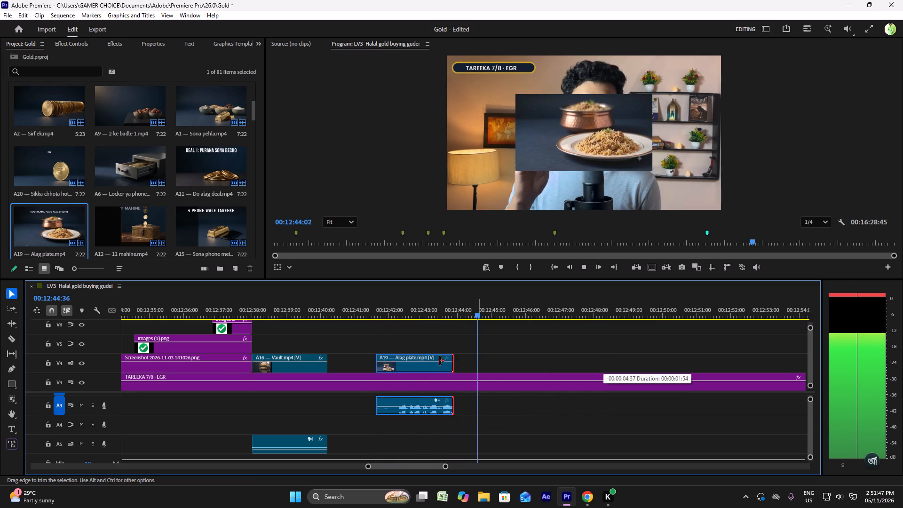
drag(440, 361, 428, 363)
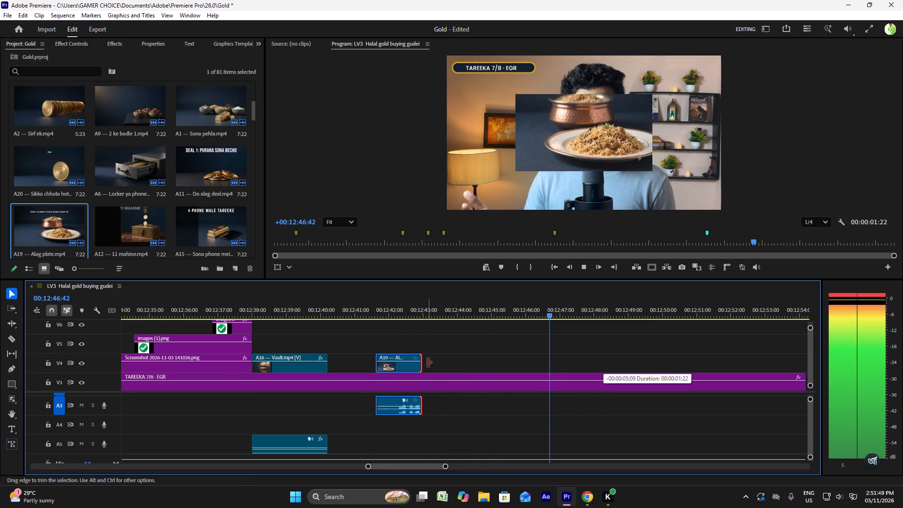
drag(428, 363, 480, 366)
key(space)
drag(420, 371, 401, 367)
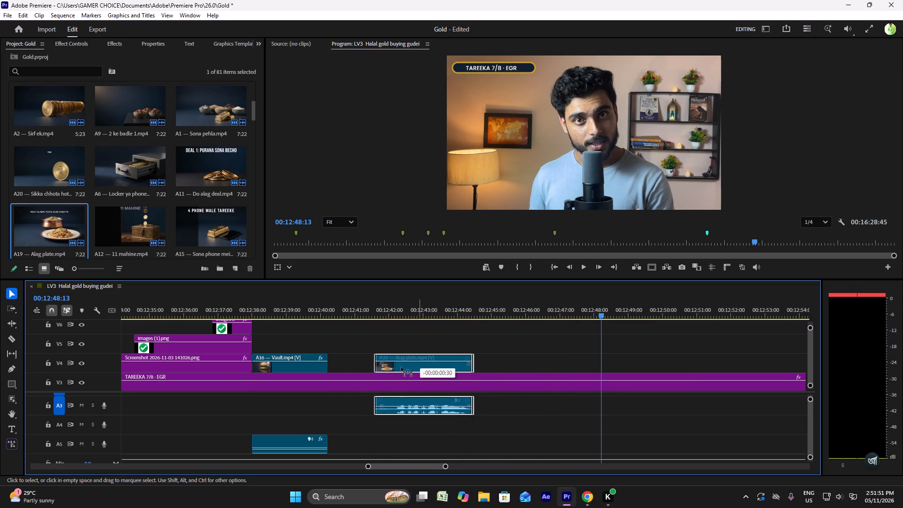
drag(401, 367, 373, 364)
Pull the A19 — Alag plate clip's audio volume all the way down.
click(324, 306)
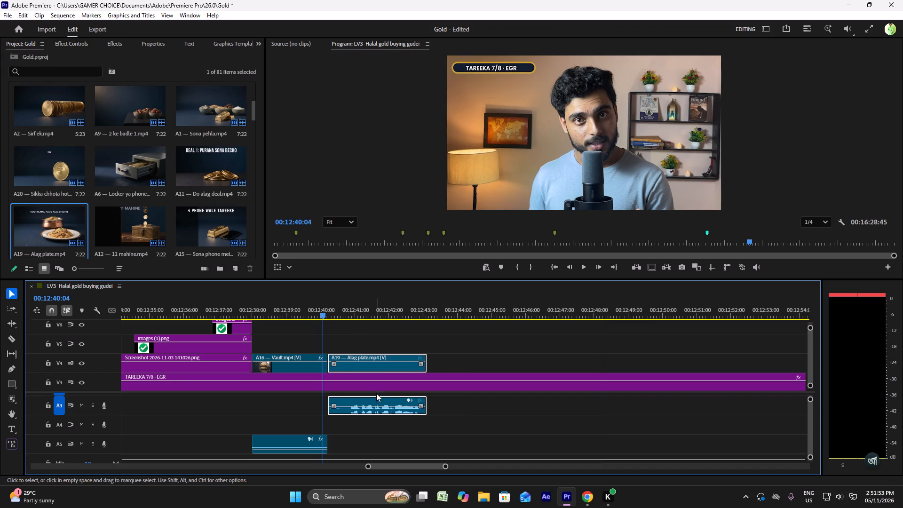
drag(371, 408, 368, 422)
Play through the A19 — Alag plate clip and extend its end to 00:12:44:05.
key(space)
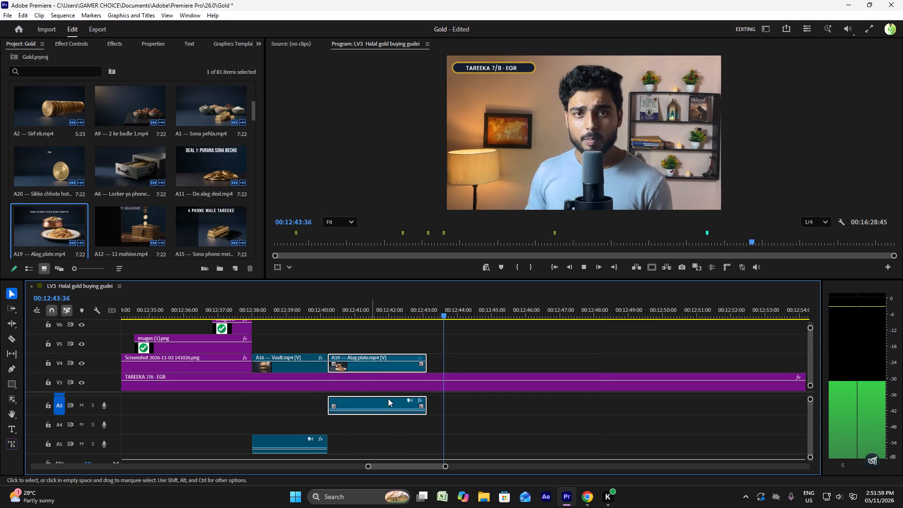
key(space)
drag(428, 368, 460, 370)
click(403, 319)
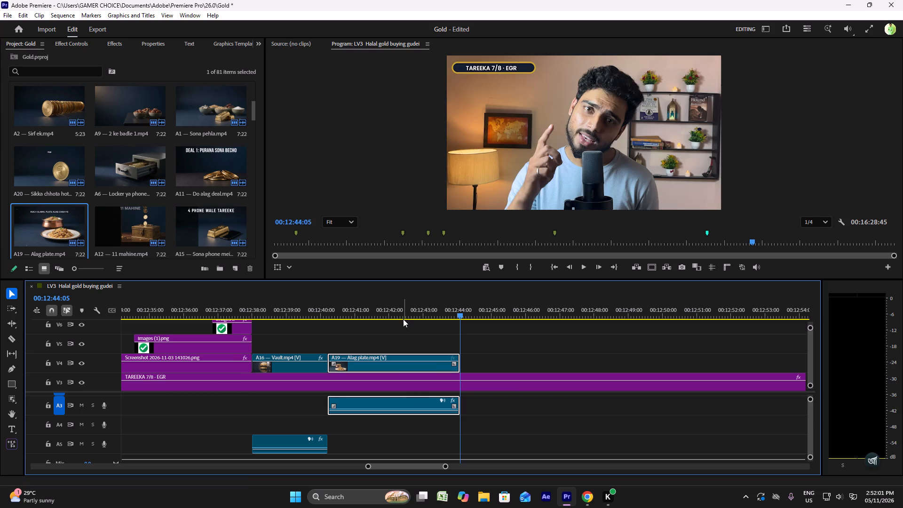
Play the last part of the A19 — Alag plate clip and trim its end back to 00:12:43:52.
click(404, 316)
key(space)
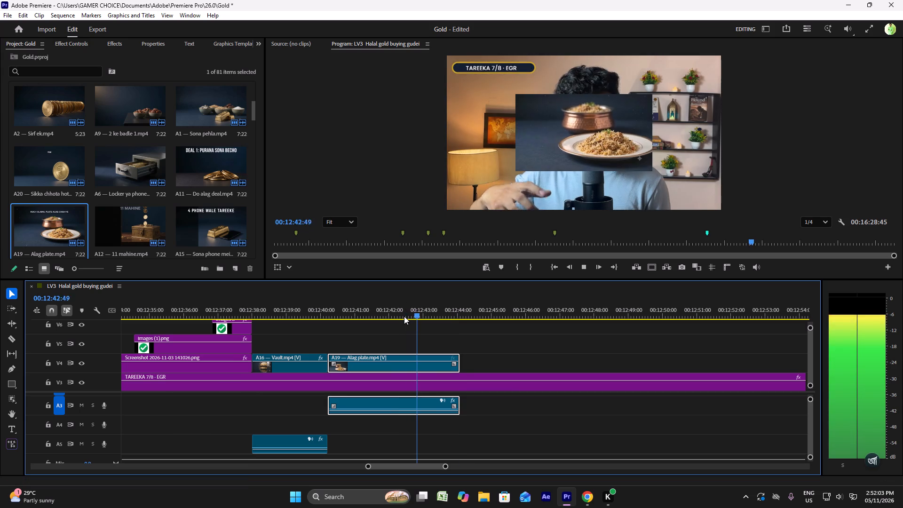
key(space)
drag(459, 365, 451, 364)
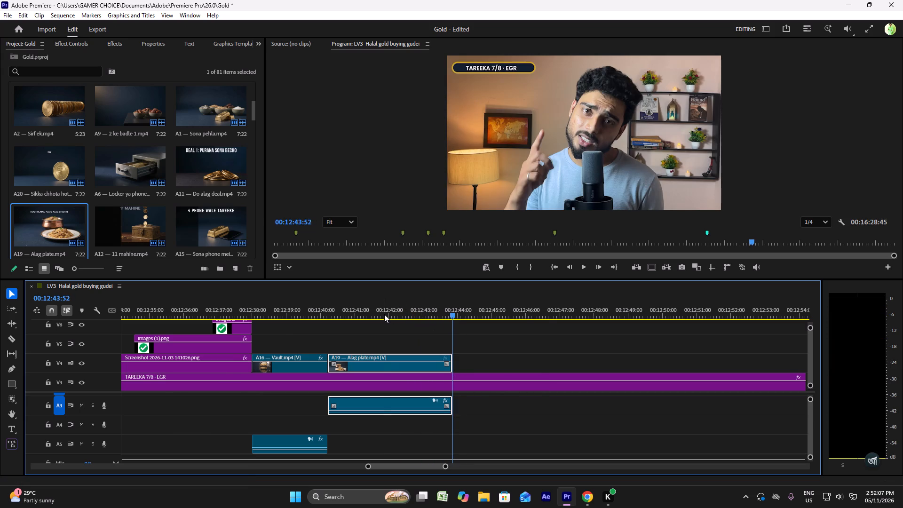
Scale the A19 — Alag plate clip up to 243% so it fills the frame.
click(384, 314)
click(80, 47)
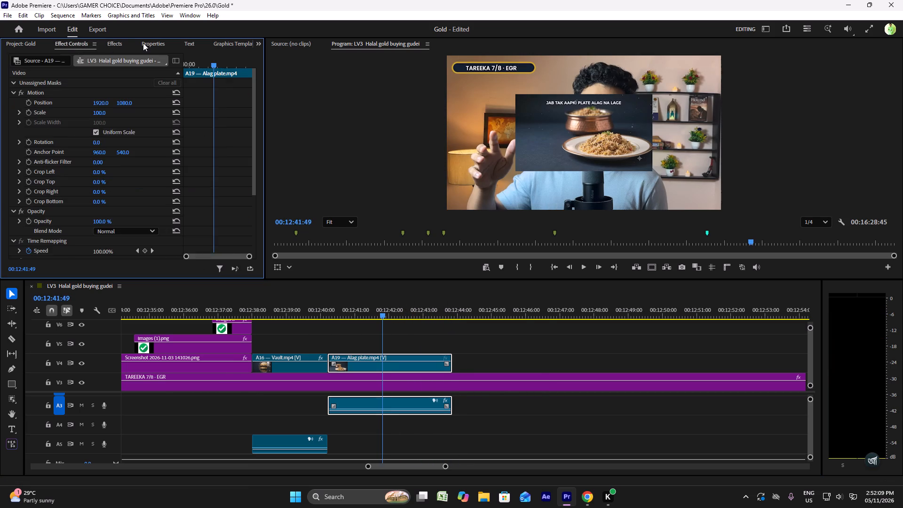
click(147, 43)
drag(120, 141, 162, 143)
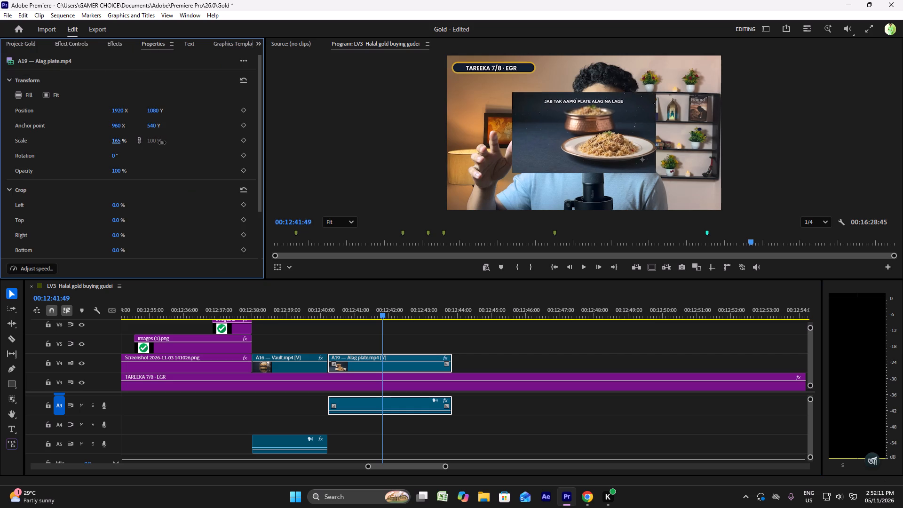
drag(162, 143, 182, 145)
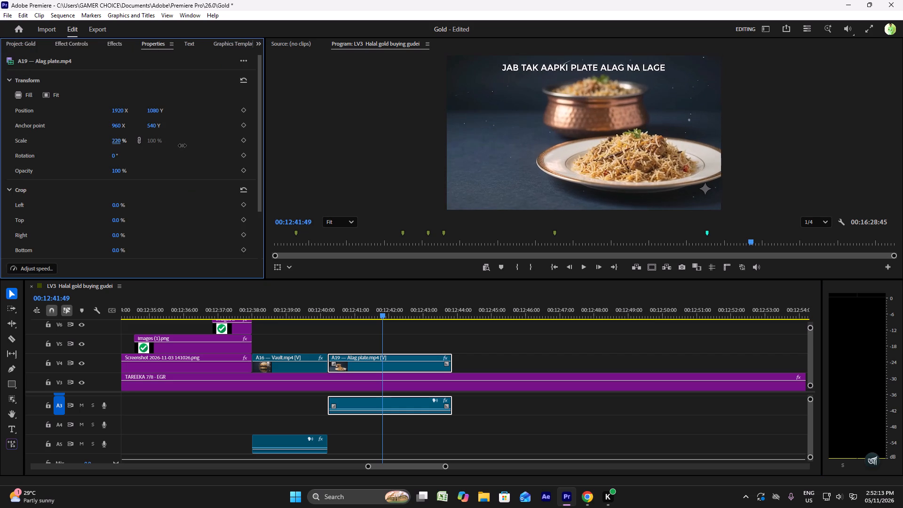
drag(182, 145, 191, 145)
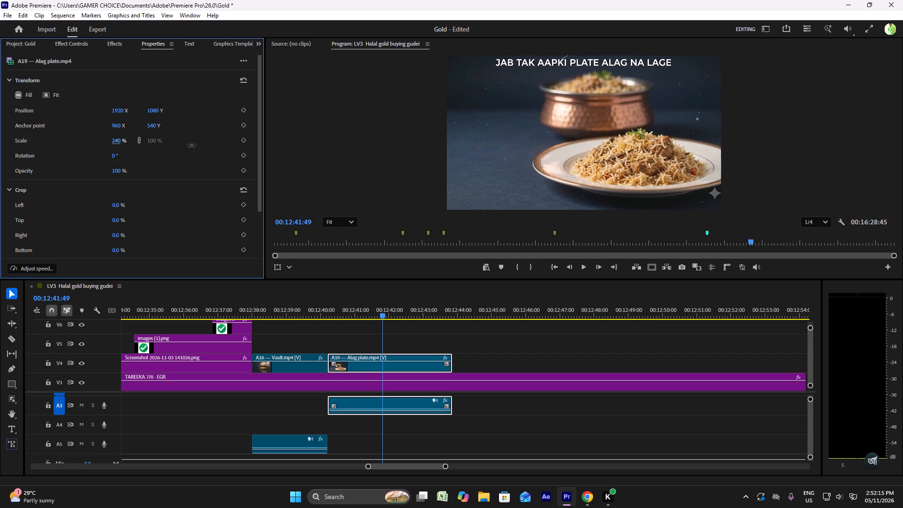
drag(191, 145, 193, 145)
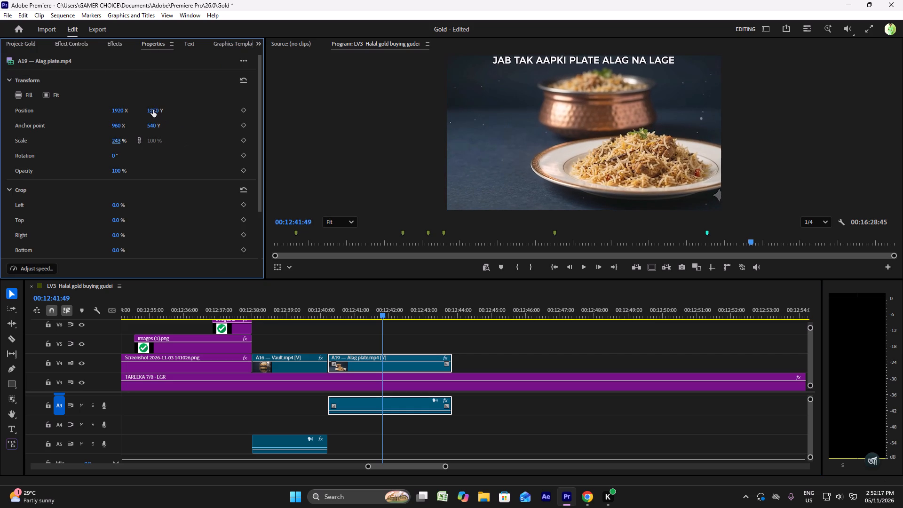
Reposition the A19 — Alag plate clip to X 1983, Y 950, pushing its caption out of the frame.
drag(153, 110, 147, 110)
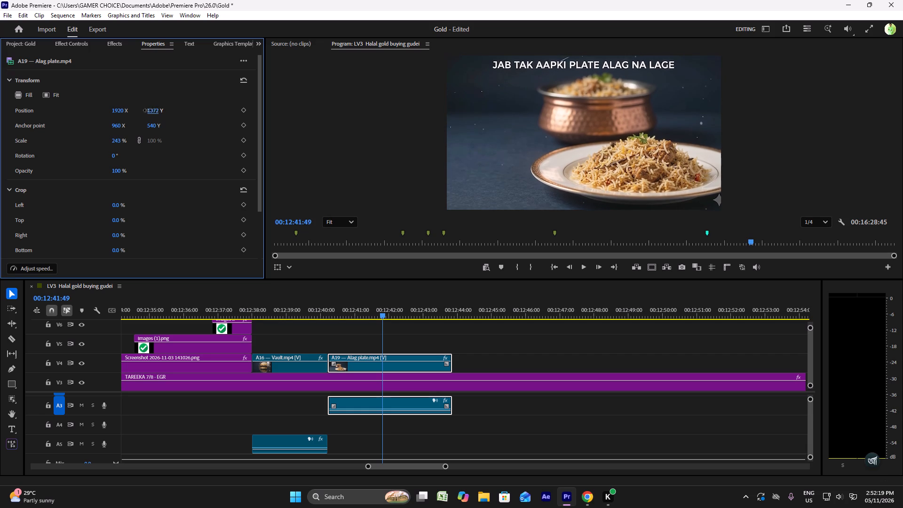
drag(147, 110, 115, 110)
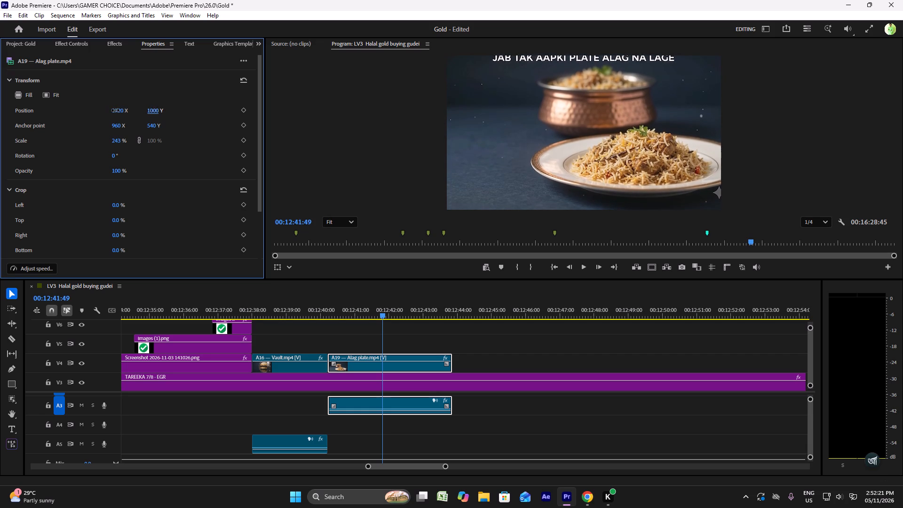
drag(115, 110, 91, 109)
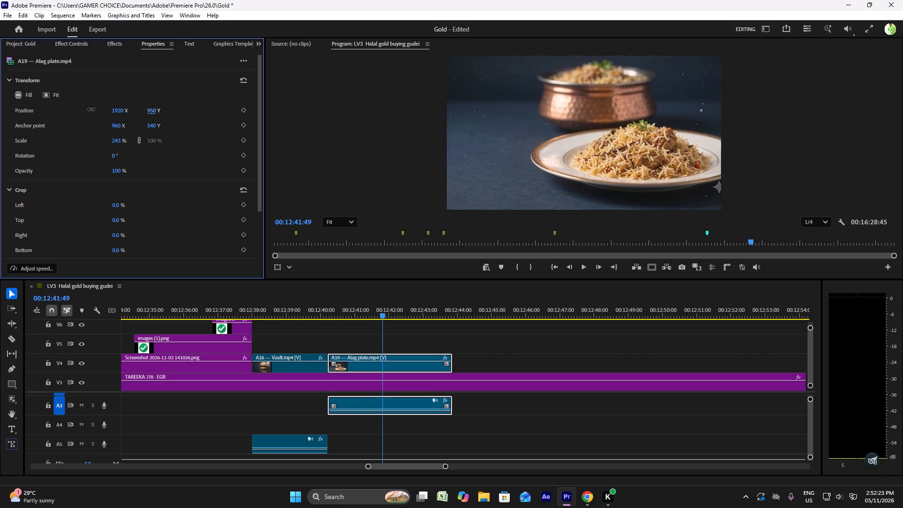
drag(91, 109, 91, 109)
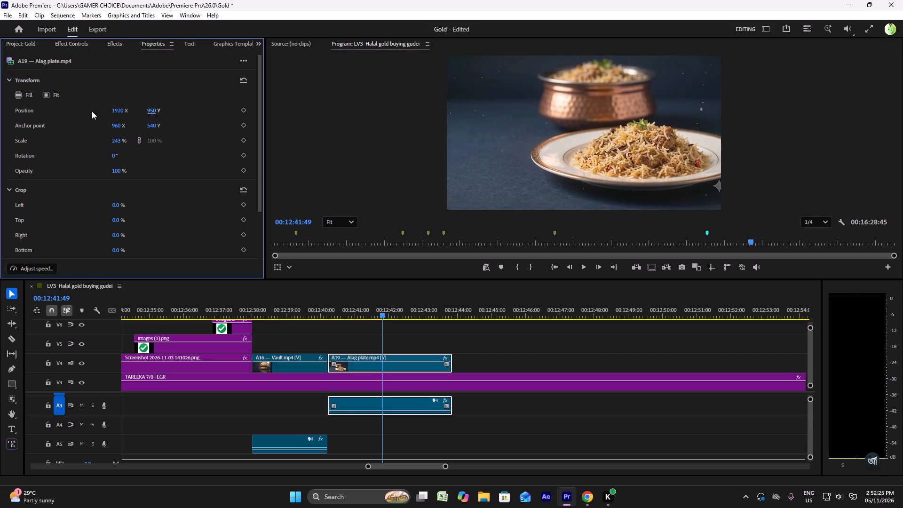
drag(117, 109, 152, 114)
drag(152, 114, 154, 114)
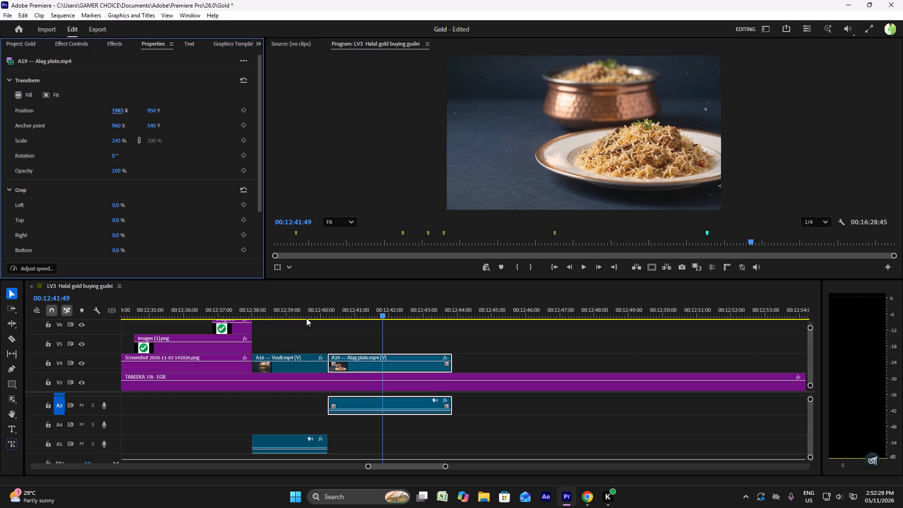
Preview the A19 — Alag plate clip's framing and refine it to 256% scale and a vertical position of 866.
click(310, 314)
click(311, 314)
key(space)
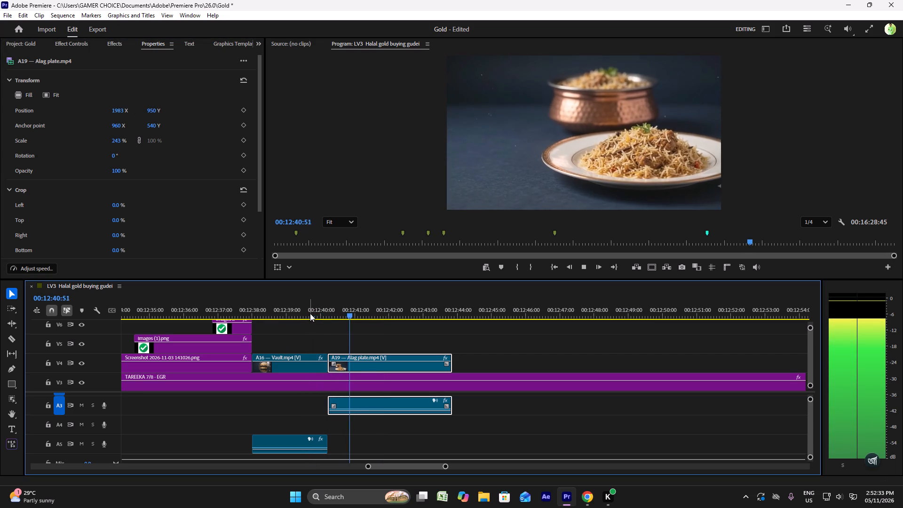
key(space)
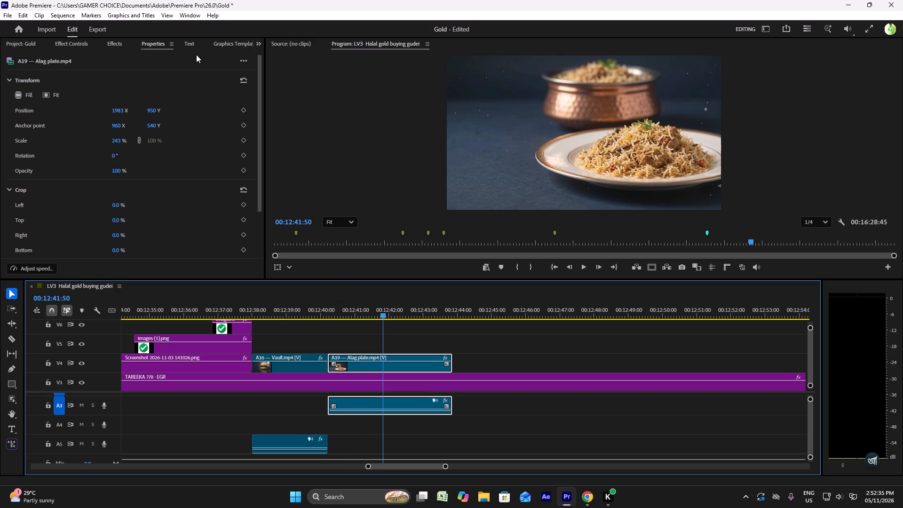
drag(153, 113, 162, 114)
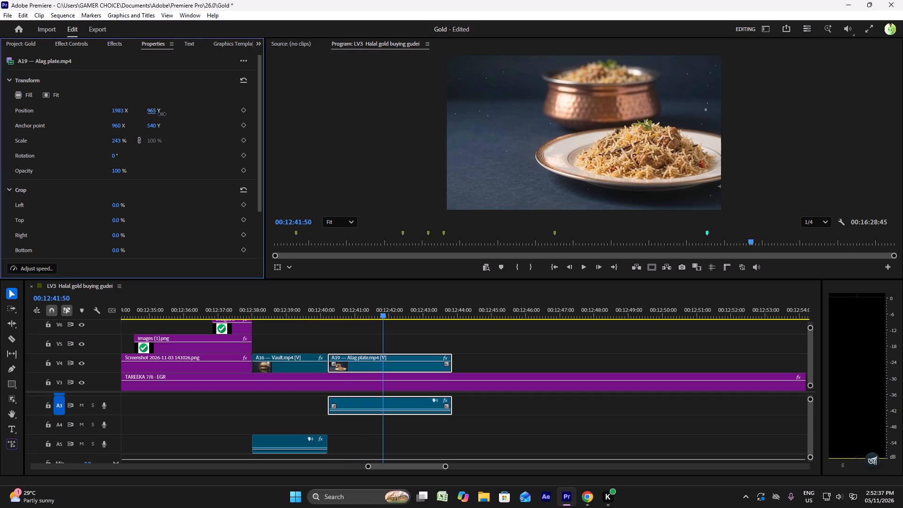
drag(162, 114, 139, 113)
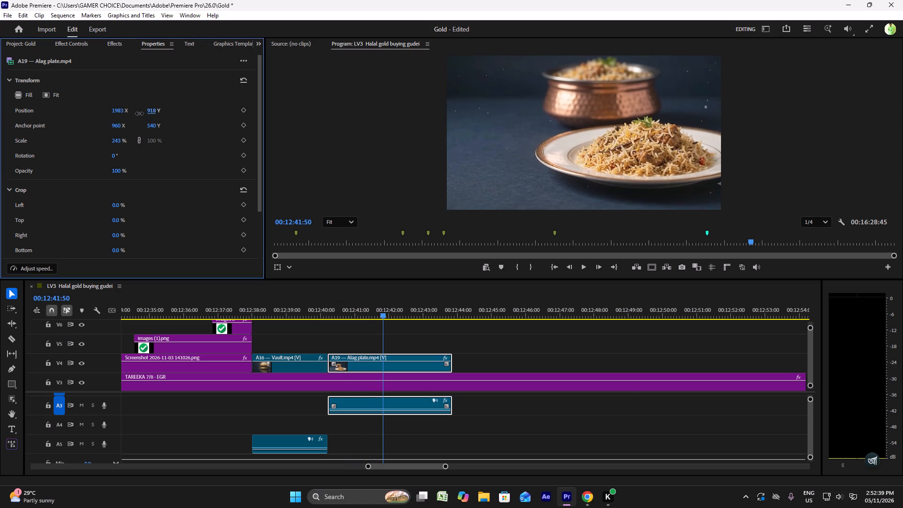
drag(139, 113, 132, 113)
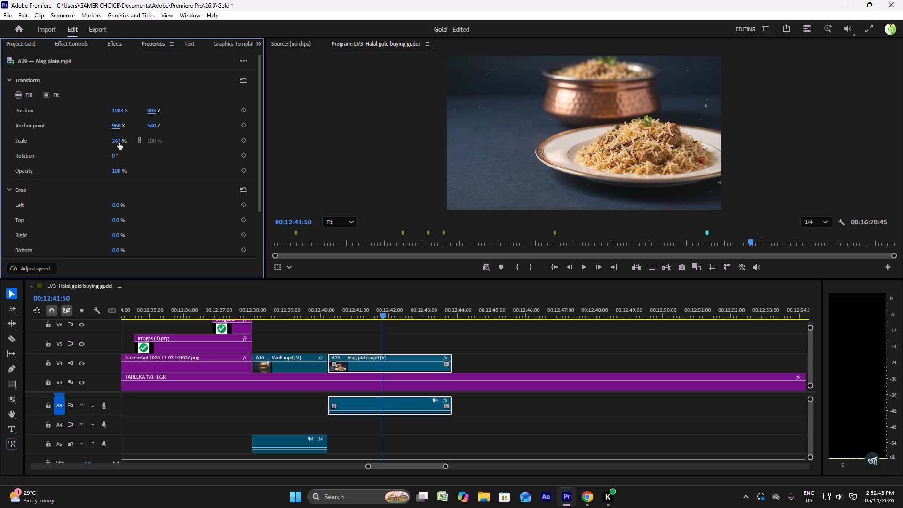
drag(121, 142, 127, 140)
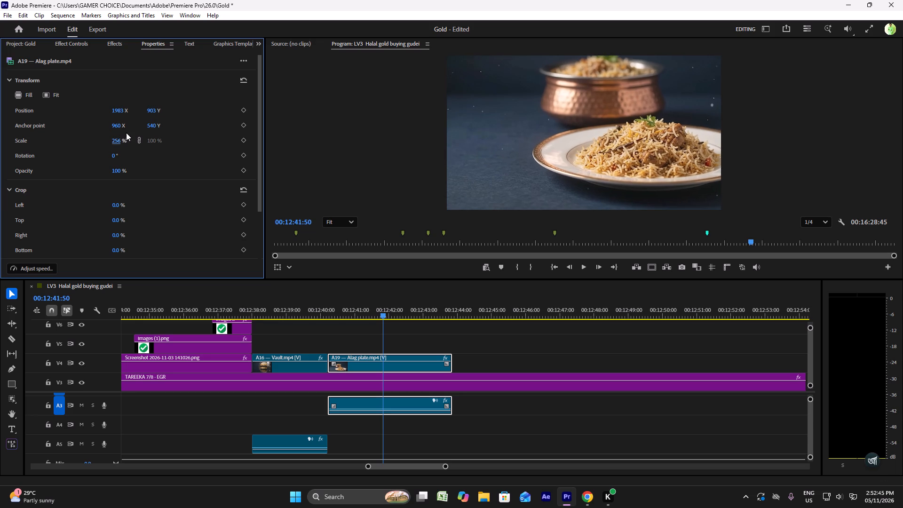
drag(151, 111, 168, 112)
drag(168, 112, 138, 113)
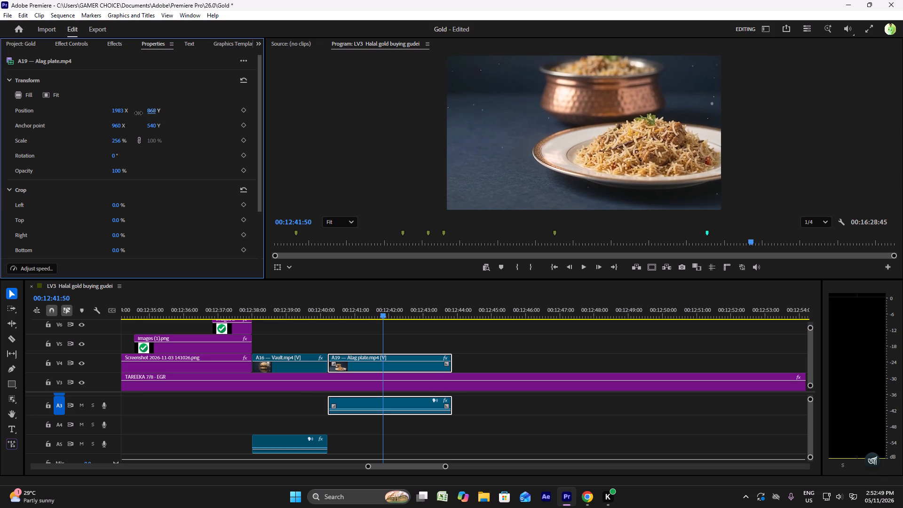
drag(138, 113, 137, 113)
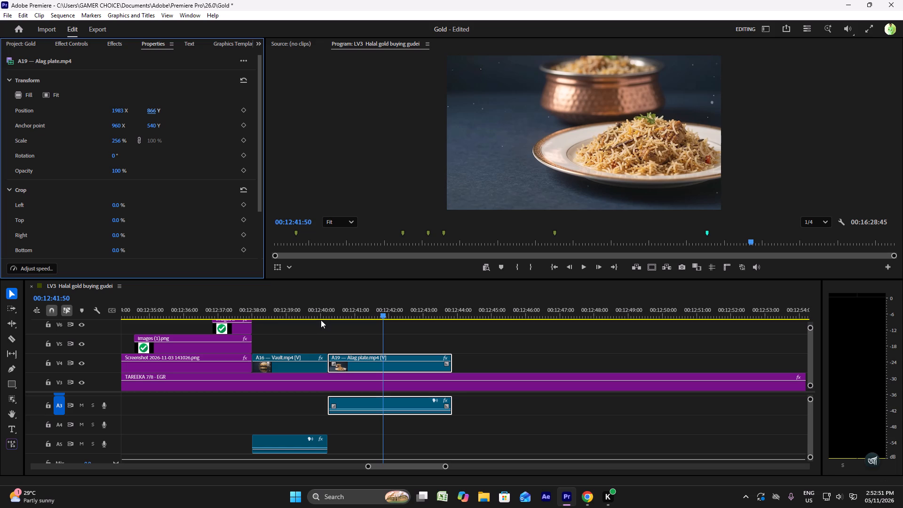
Play from 00:12:40:00 to review the reframed A19 — Alag plate clip and the talking-head footage after it.
click(321, 317)
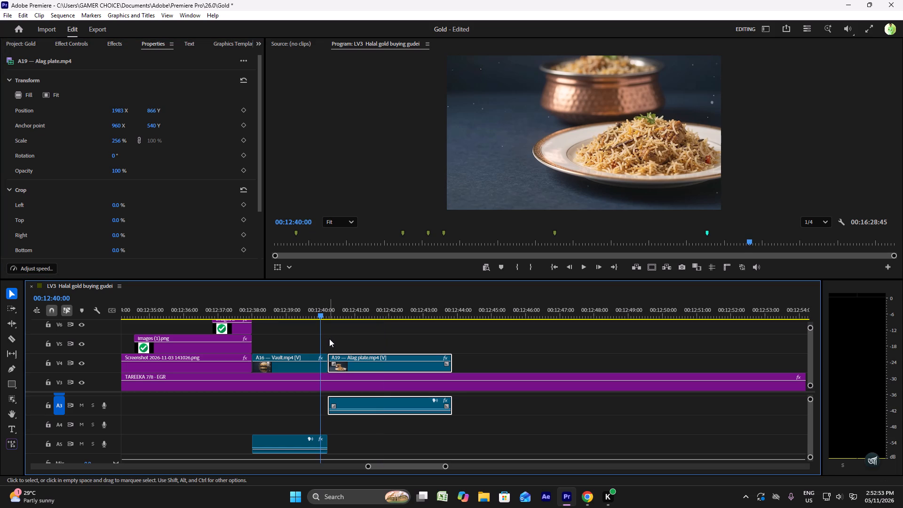
click(329, 339)
key(space)
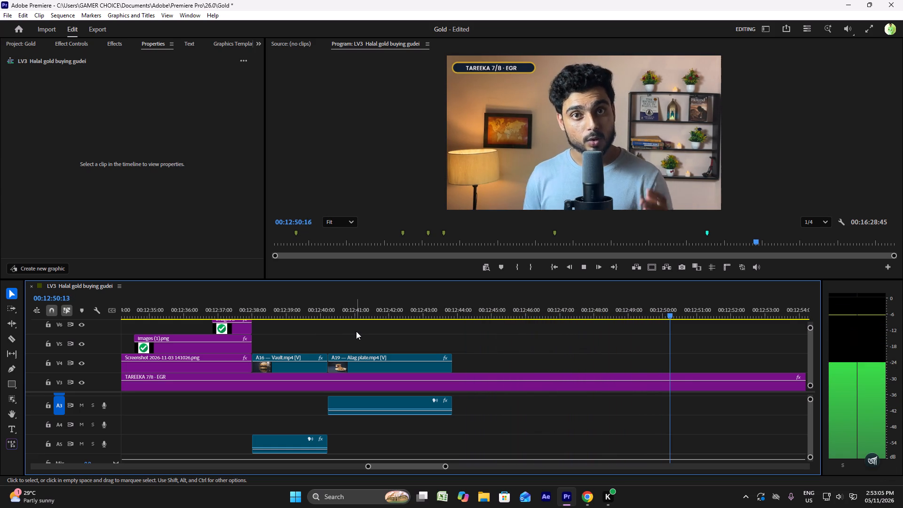
key(space)
click(366, 316)
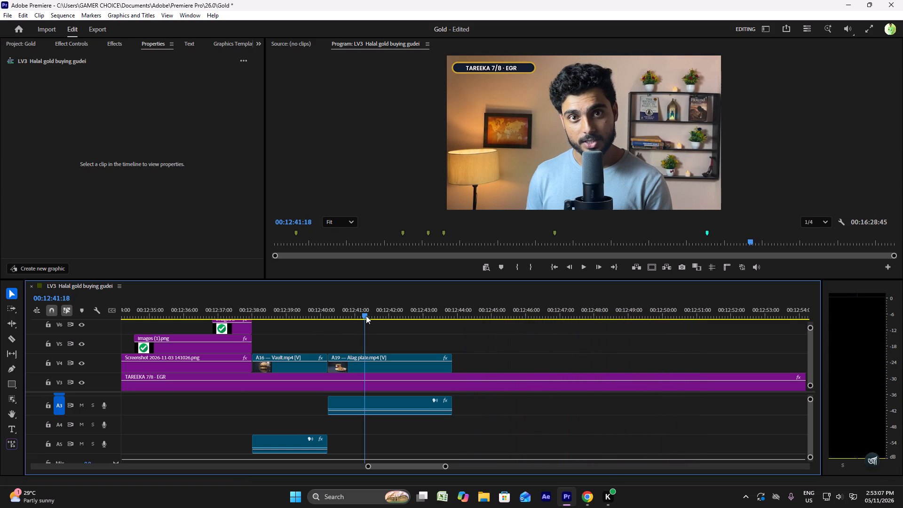
key(space)
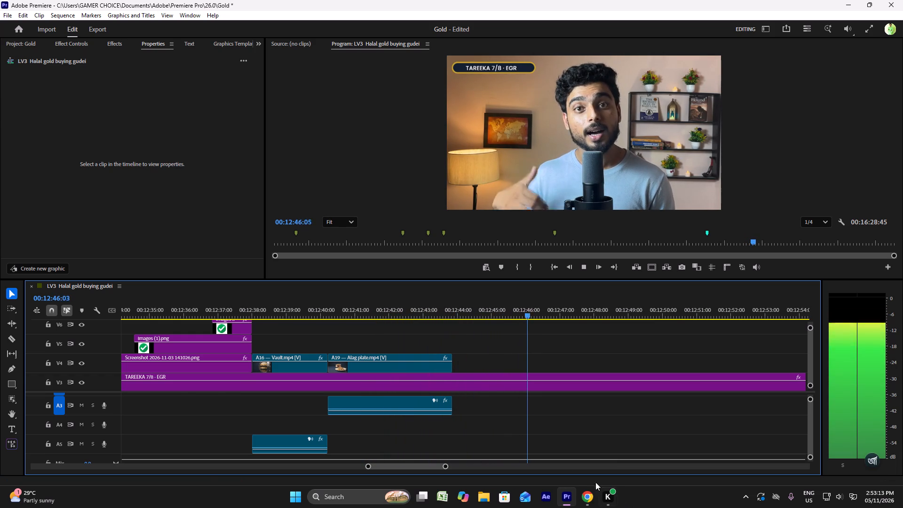
key(space)
Play the A19 — Alag plate clip's ending against the narration and trim its end to leave about 3.4 seconds.
click(401, 309)
key(space)
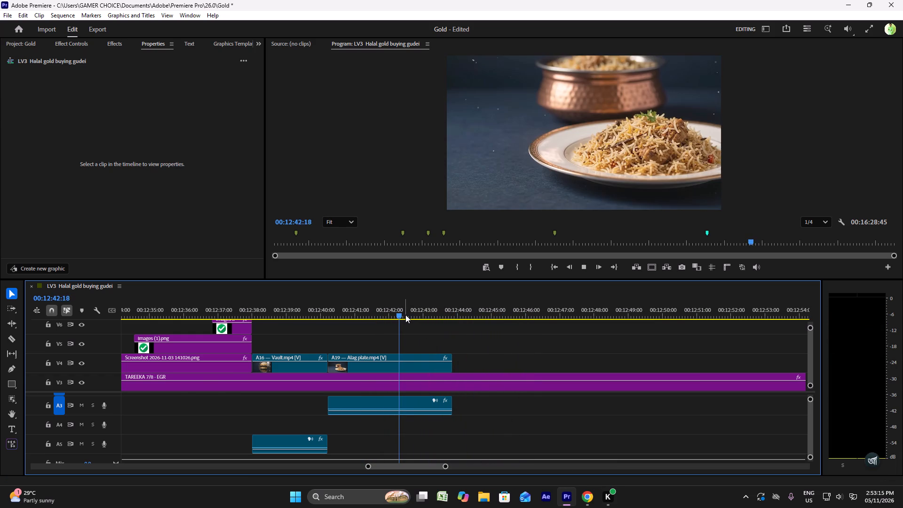
key(space)
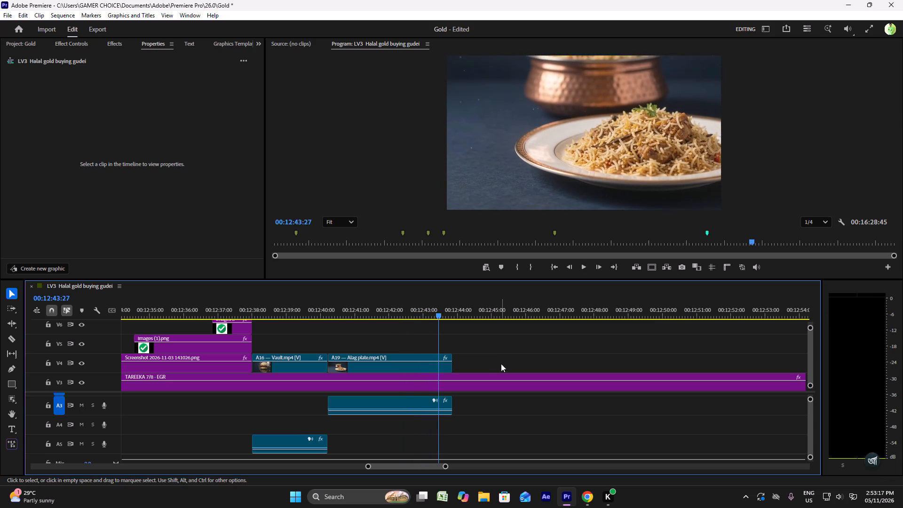
drag(454, 360, 428, 359)
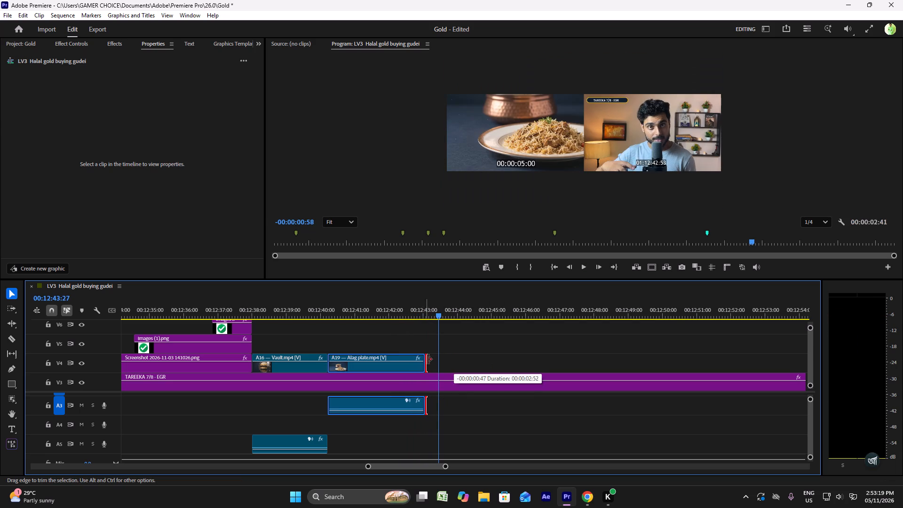
drag(428, 359, 439, 365)
click(428, 314)
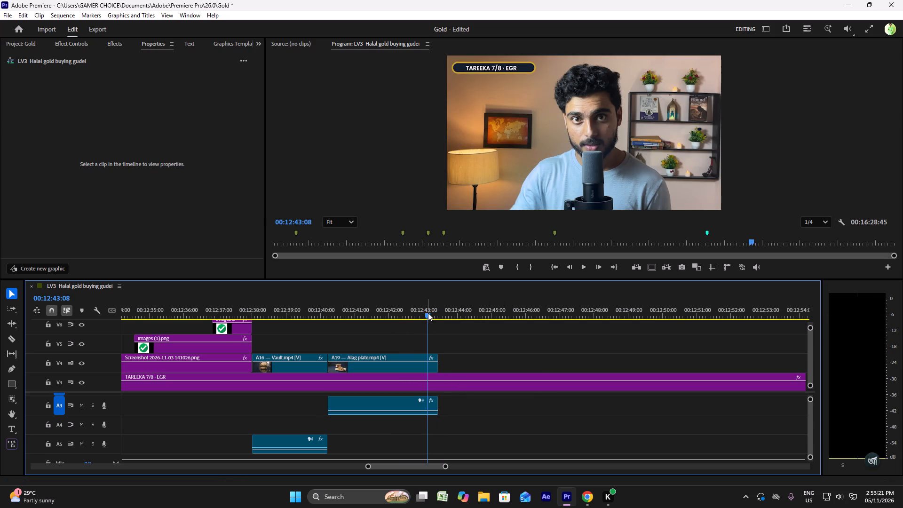
key(space)
key(space)
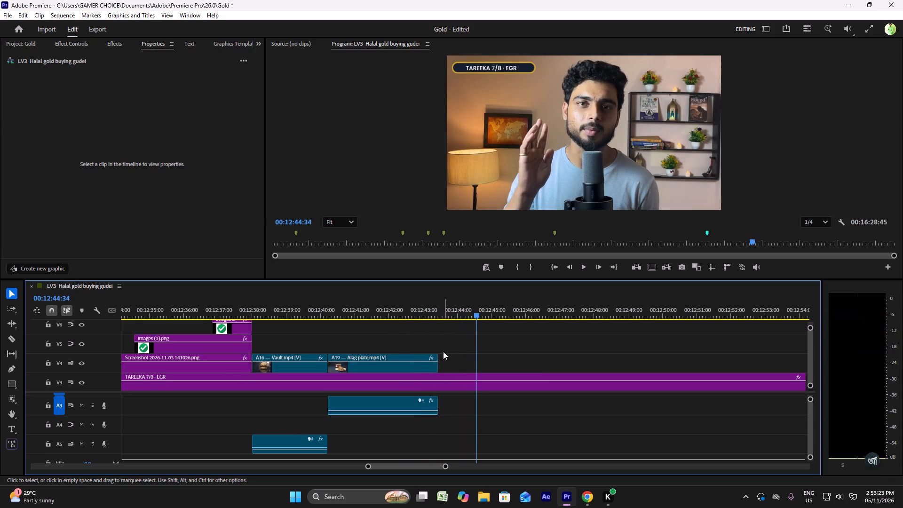
drag(443, 358, 448, 362)
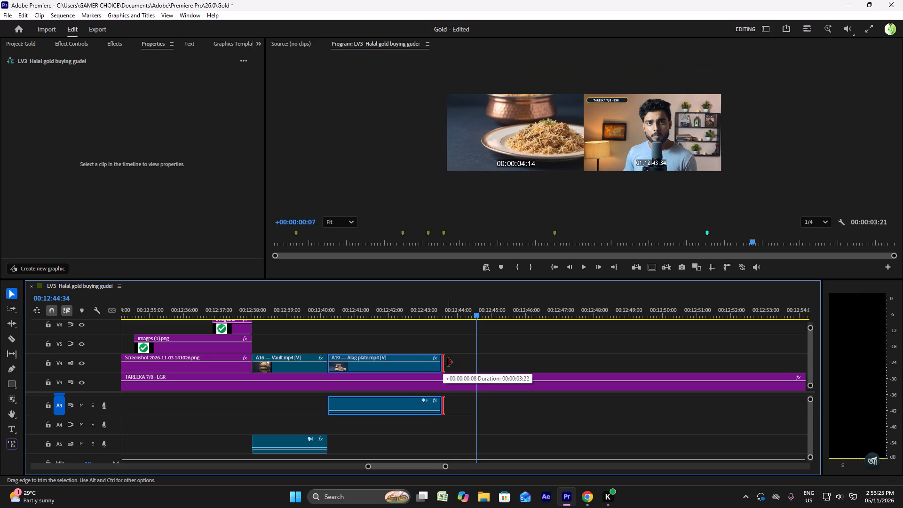
drag(448, 362, 450, 364)
click(414, 304)
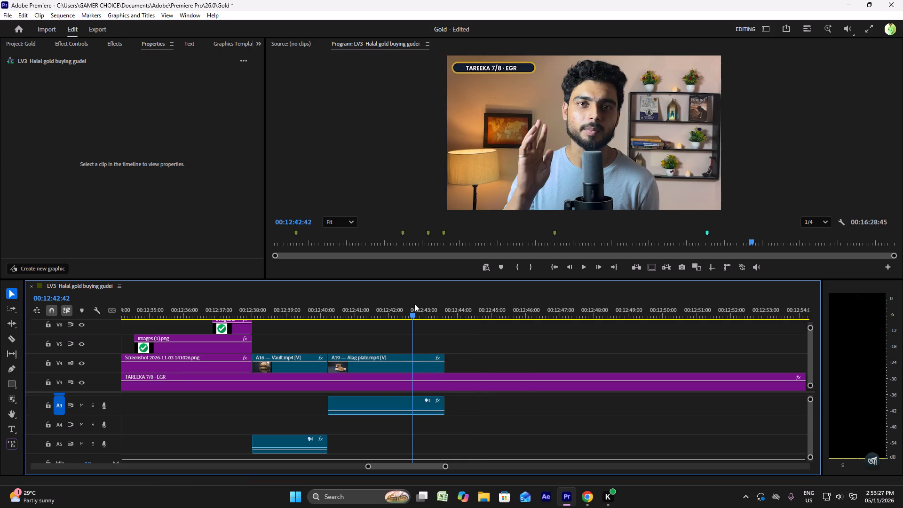
key(space)
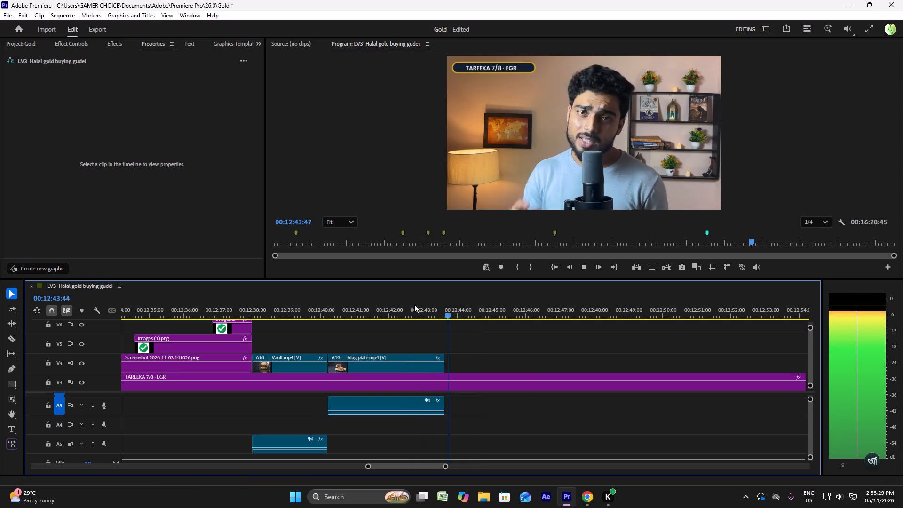
scroll(423, 309, down, 5)
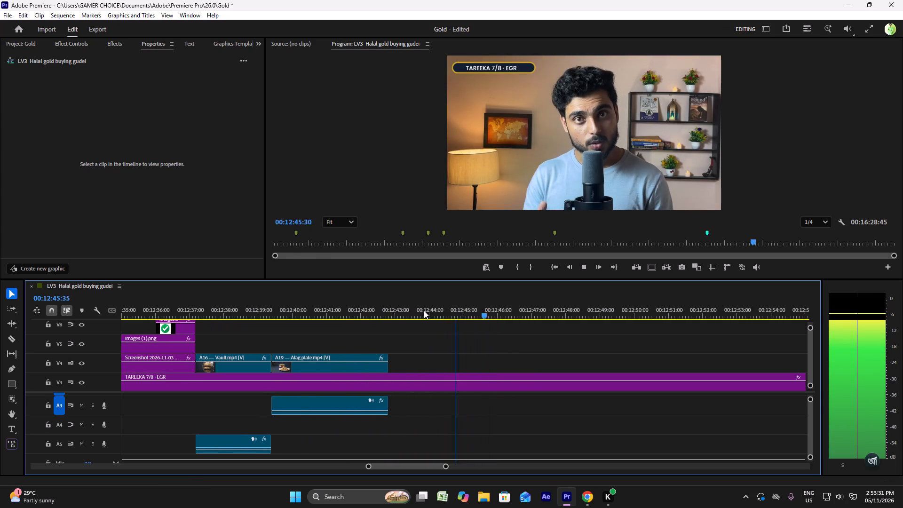
Stop playback, select the A19 caption text SABSE KAREEB in the editor brief, and try to copy it for use in Premiere.
key(space)
click(584, 493)
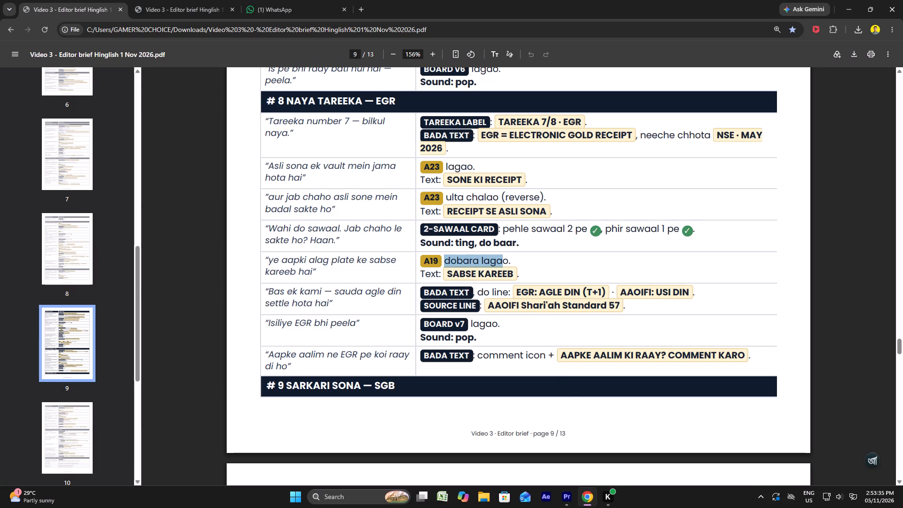
drag(444, 273, 514, 274)
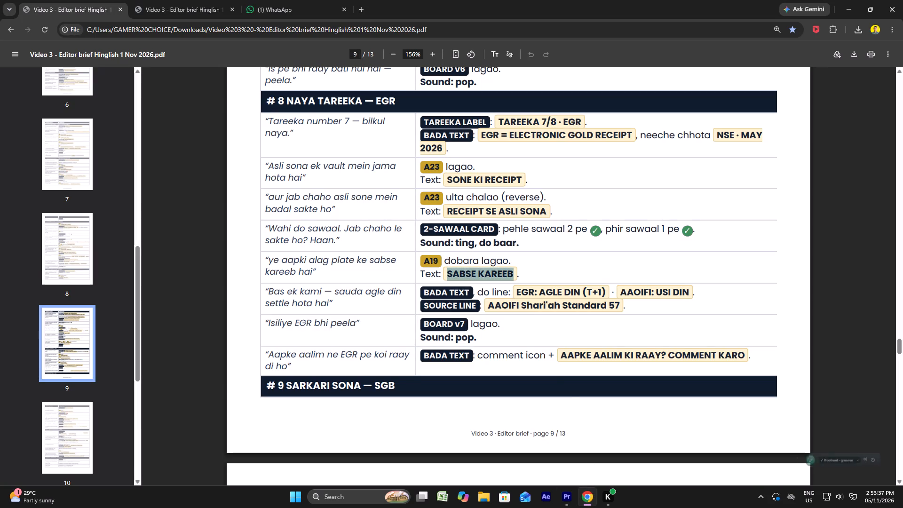
key(ctrl+x)
key(ctrl+x)
key(ctrl+x)
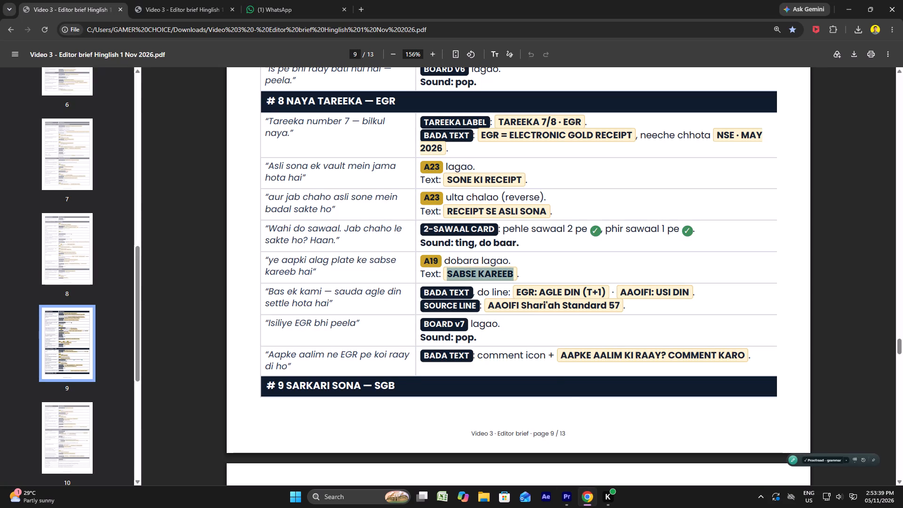
click(566, 495)
Add the TEXT graphics template on V5 above the A19 — Alag plate clip and extend it to the clip's end.
click(233, 39)
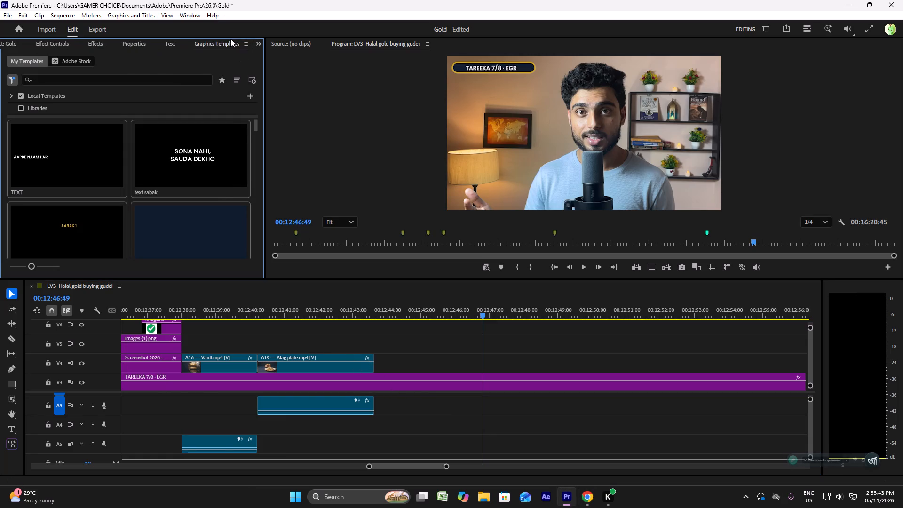
drag(59, 155, 262, 346)
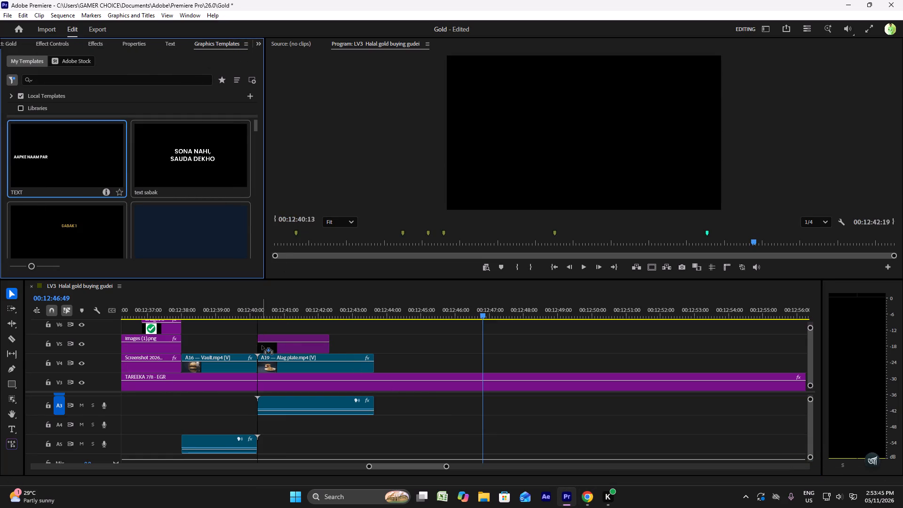
drag(262, 346, 261, 346)
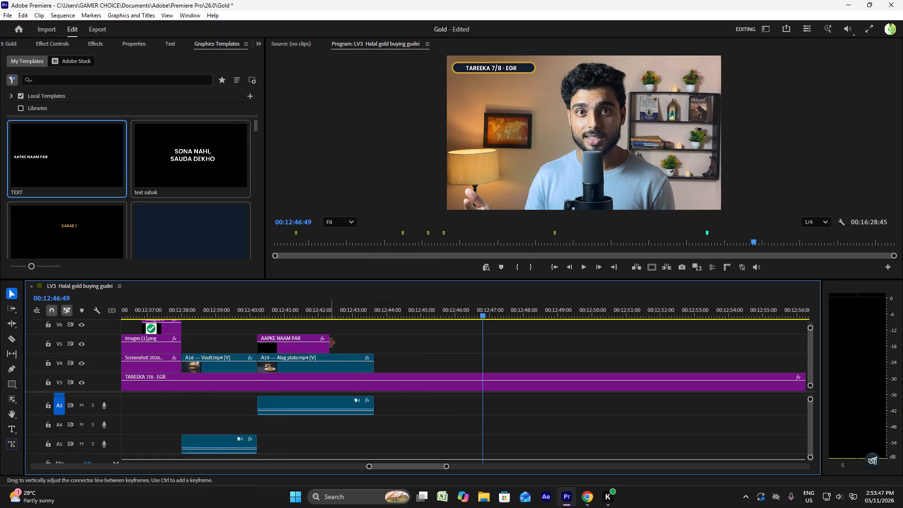
drag(330, 346, 372, 349)
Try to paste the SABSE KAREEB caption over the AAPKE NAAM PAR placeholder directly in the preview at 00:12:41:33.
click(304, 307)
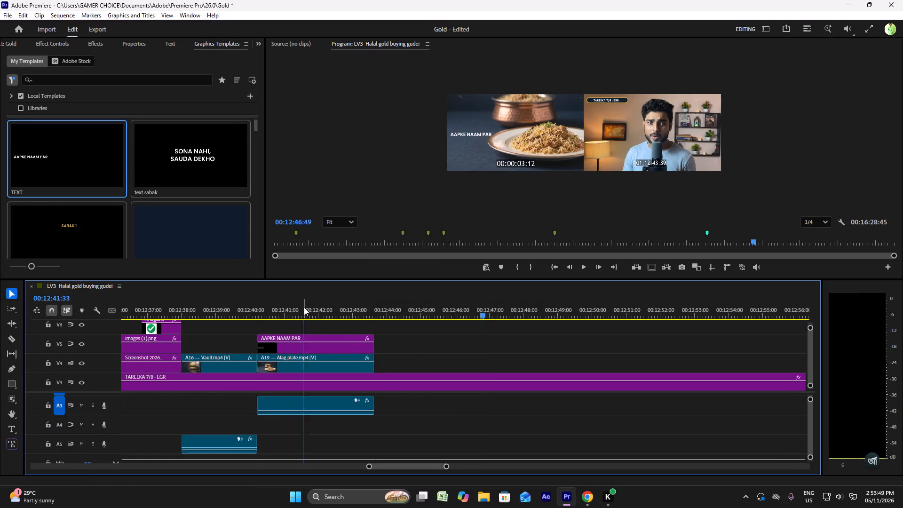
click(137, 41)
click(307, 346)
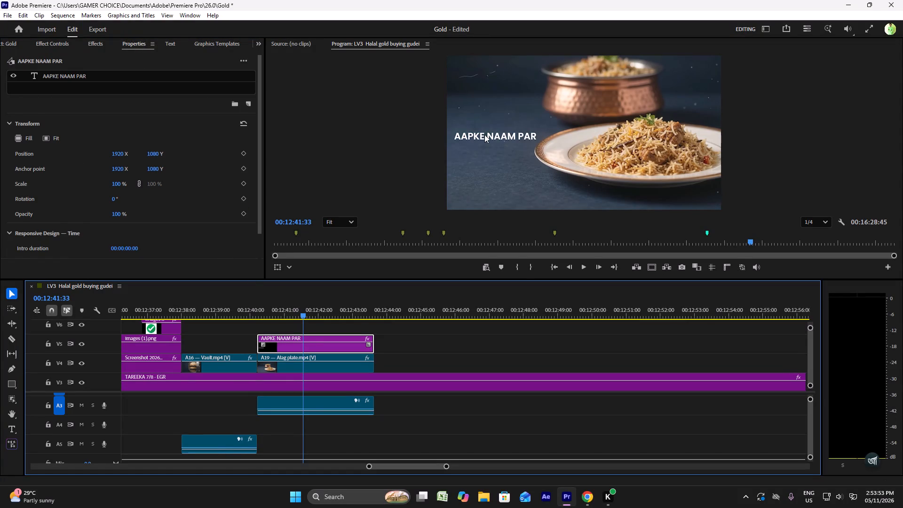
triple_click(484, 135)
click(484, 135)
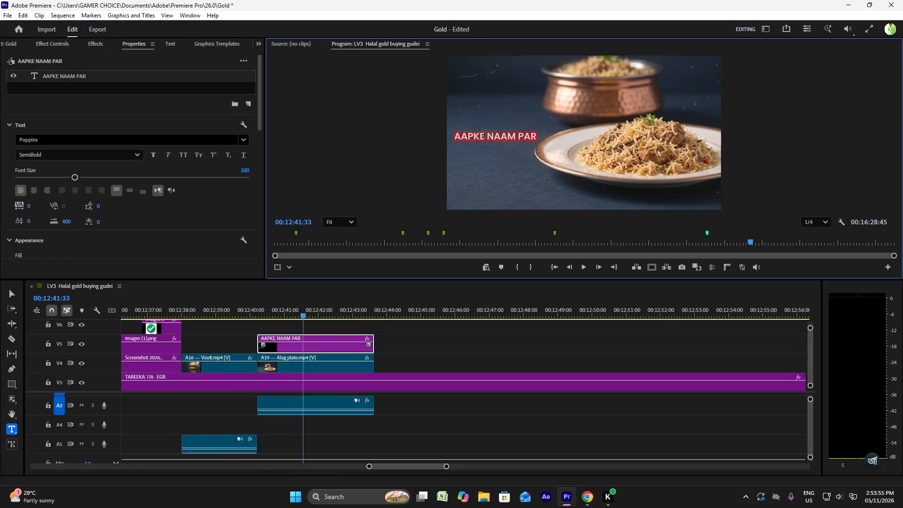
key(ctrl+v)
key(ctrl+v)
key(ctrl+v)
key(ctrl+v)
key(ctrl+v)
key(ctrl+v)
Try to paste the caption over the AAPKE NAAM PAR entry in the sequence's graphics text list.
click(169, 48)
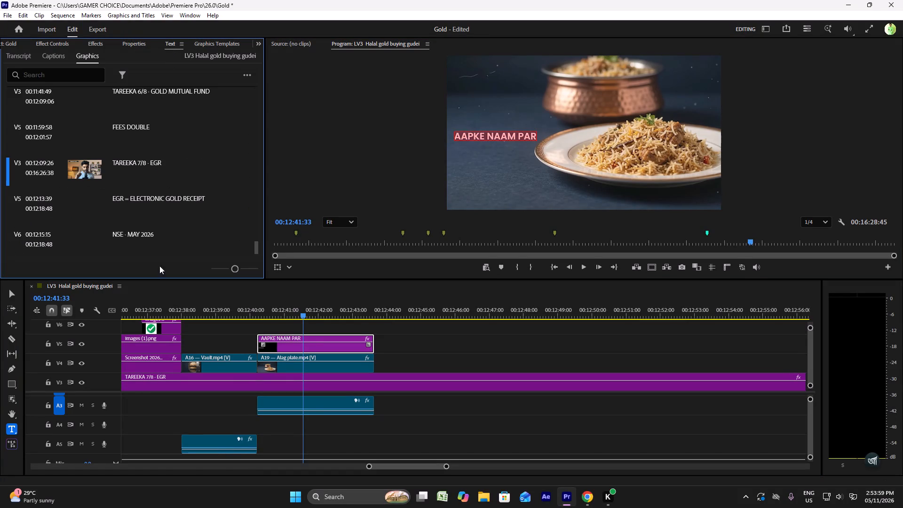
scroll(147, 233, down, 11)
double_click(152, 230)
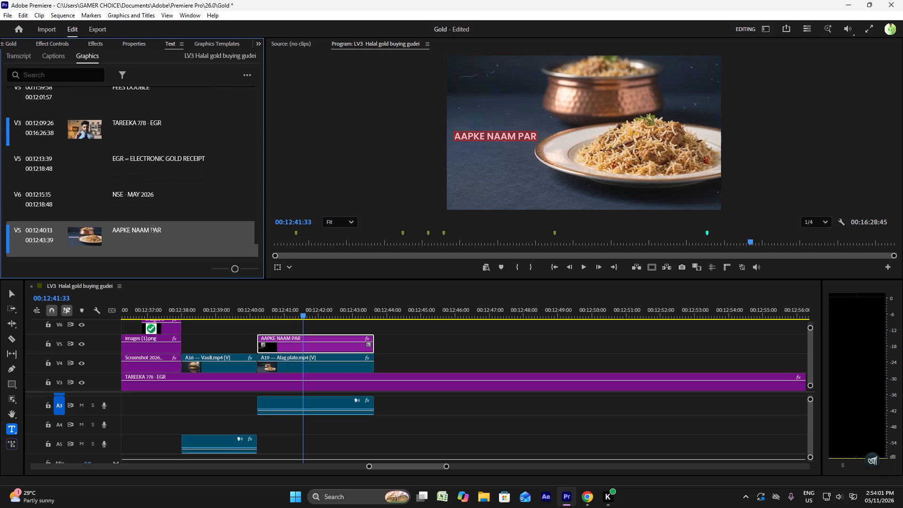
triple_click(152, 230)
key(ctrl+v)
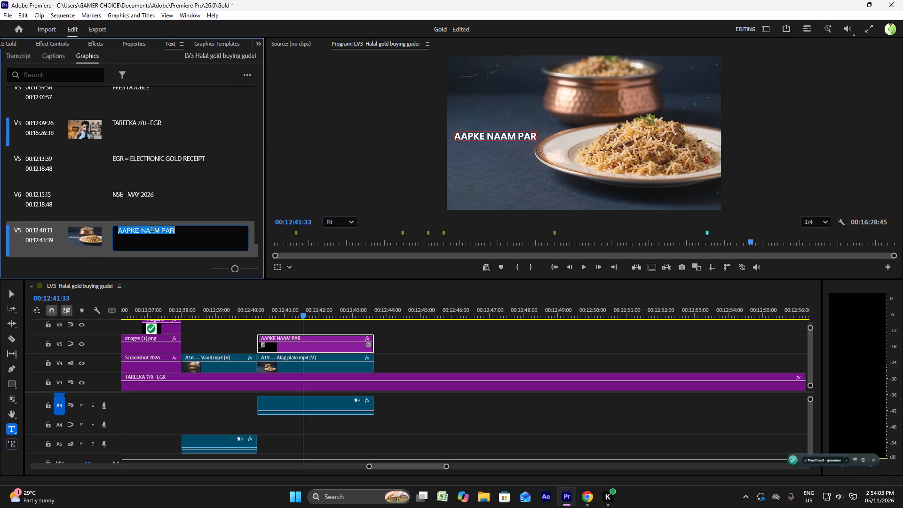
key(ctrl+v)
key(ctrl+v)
Copy SABSE KAREEB from the editor brief and replace the AAPKE NAAM PAR placeholder text with it.
click(590, 500)
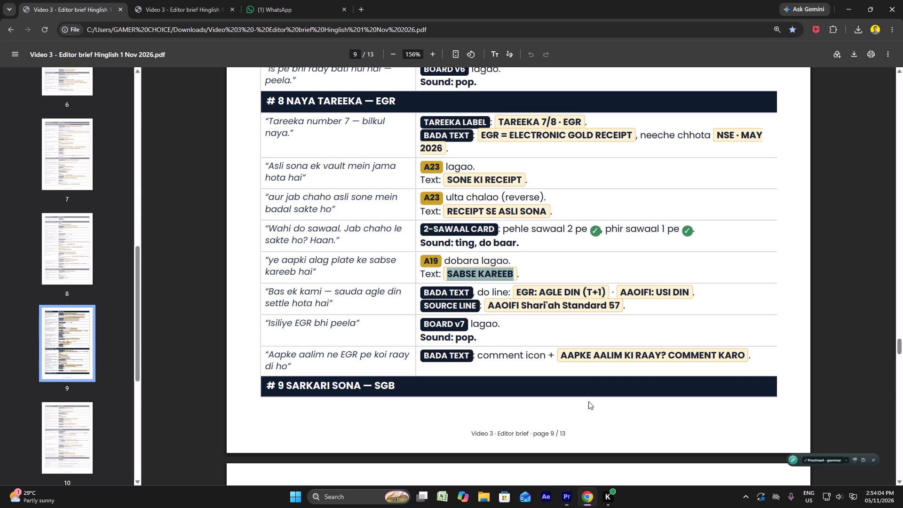
key(ctrl+c)
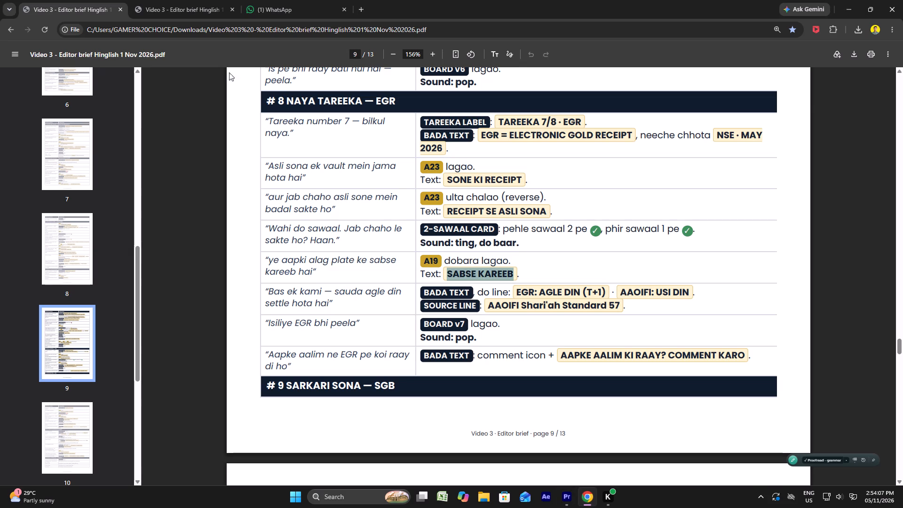
click(565, 495)
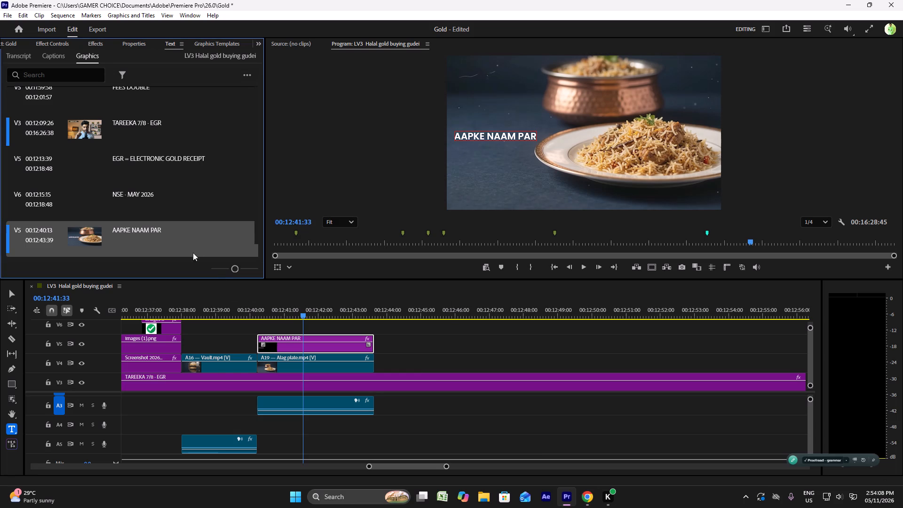
triple_click(174, 240)
double_click(153, 227)
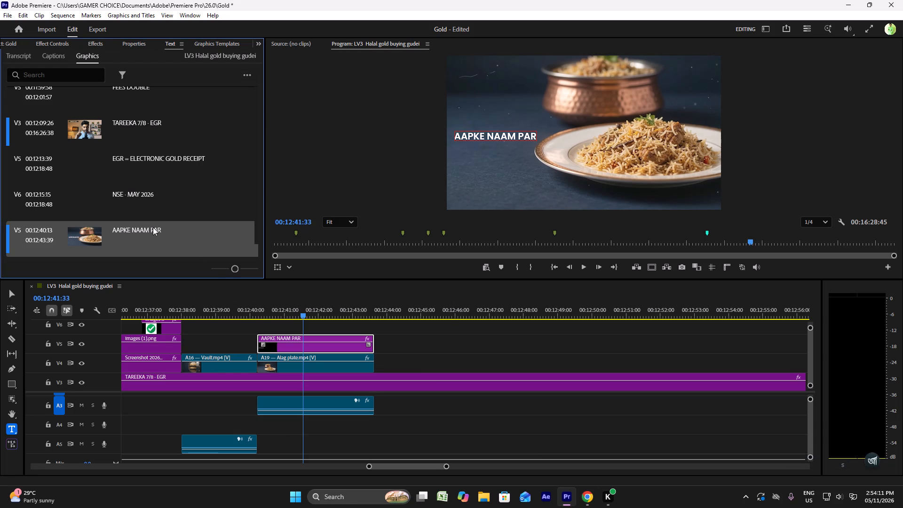
key(ctrl+v)
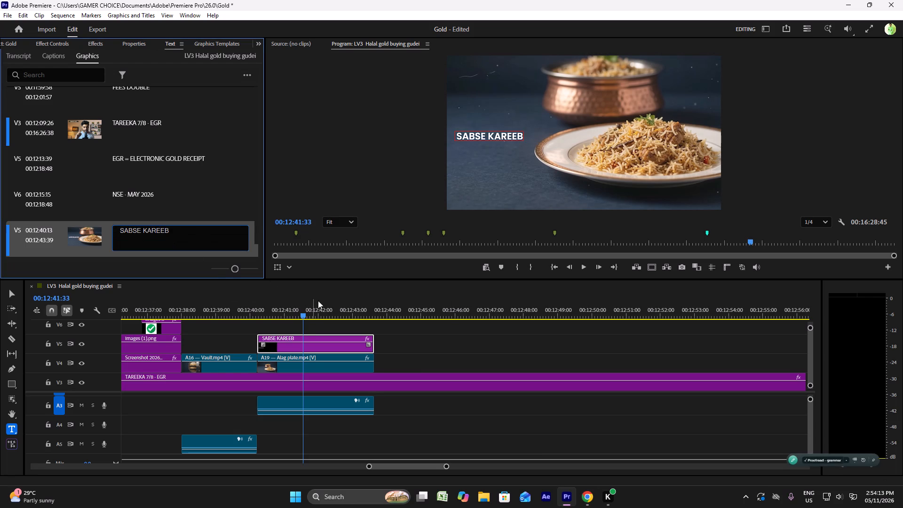
Play the captioned A19 clip from about 00:12:40:00 and move the SABSE KAREEB caption to start at 00:12:41:55.
click(252, 314)
key(space)
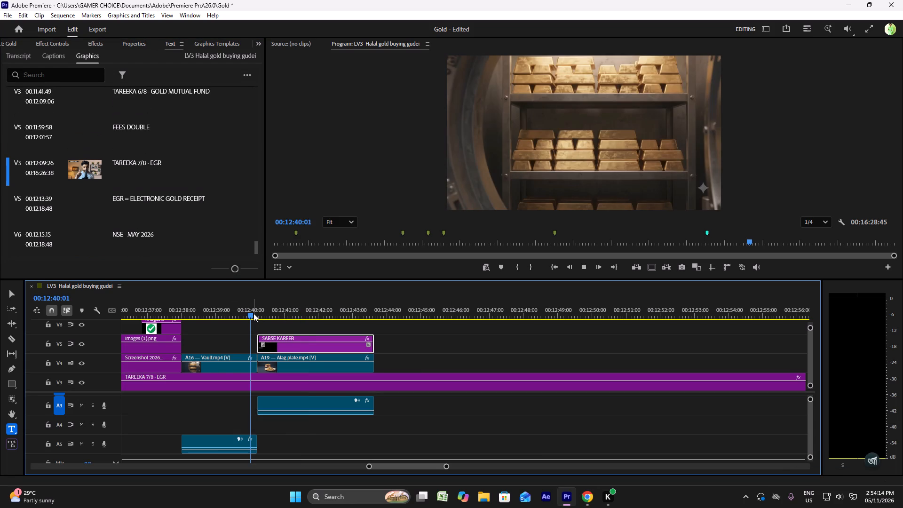
key(space)
key(space)
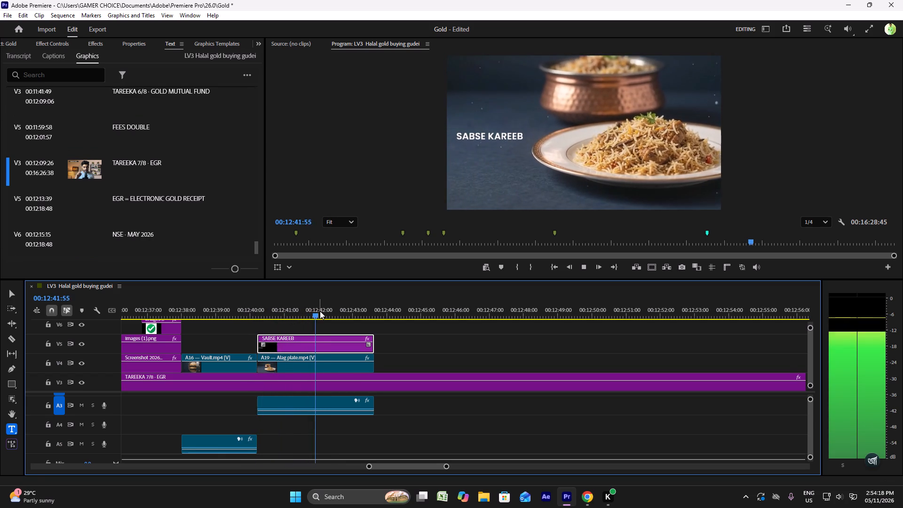
key(space)
drag(286, 347, 346, 349)
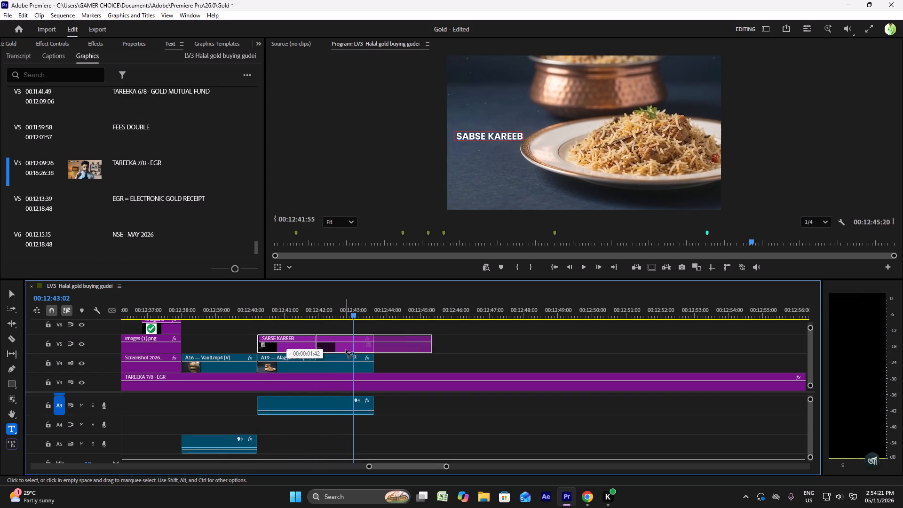
drag(346, 349, 344, 349)
Play the retimed SABSE KAREEB caption, add a short cross dissolve at its start, and trim its end to match the A19 clip.
click(303, 304)
key(space)
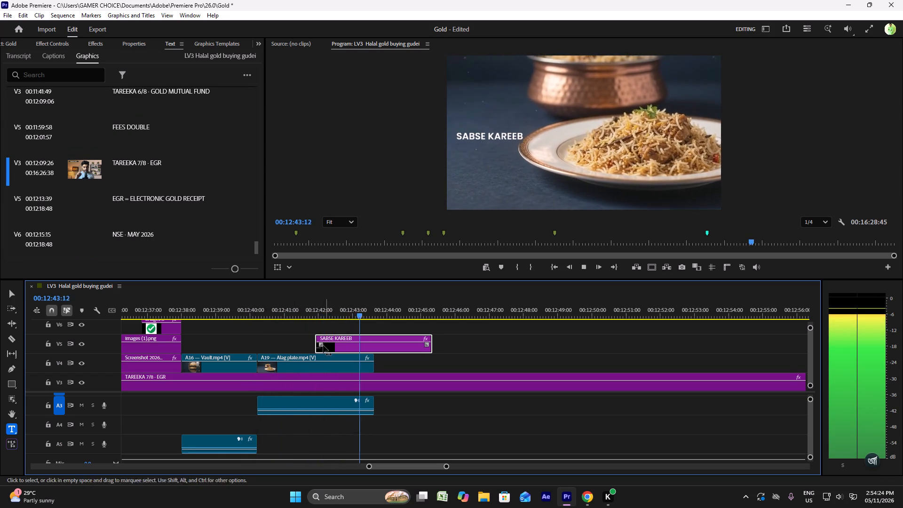
drag(323, 345, 335, 342)
drag(434, 347, 387, 346)
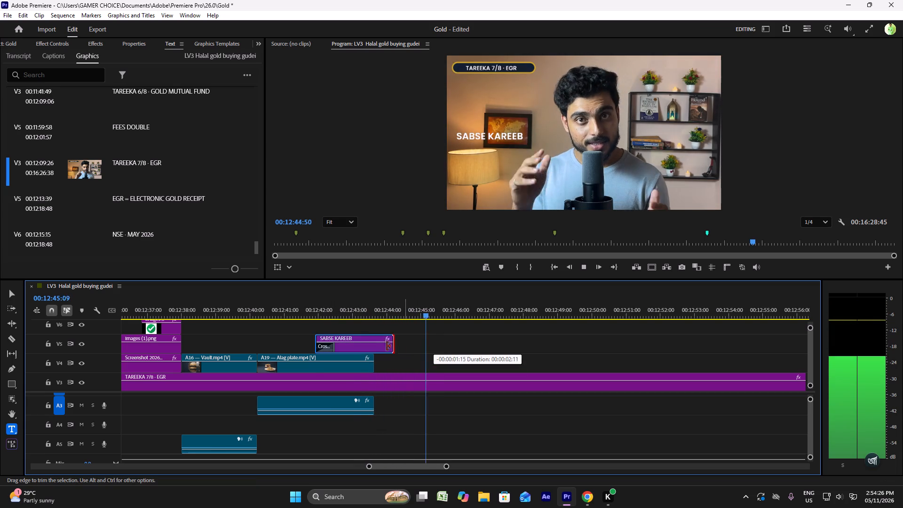
drag(387, 346, 373, 346)
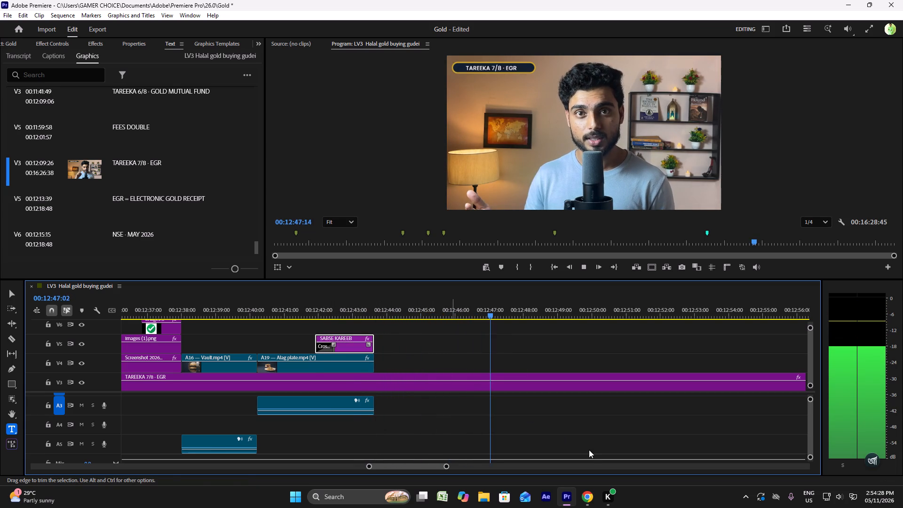
key(space)
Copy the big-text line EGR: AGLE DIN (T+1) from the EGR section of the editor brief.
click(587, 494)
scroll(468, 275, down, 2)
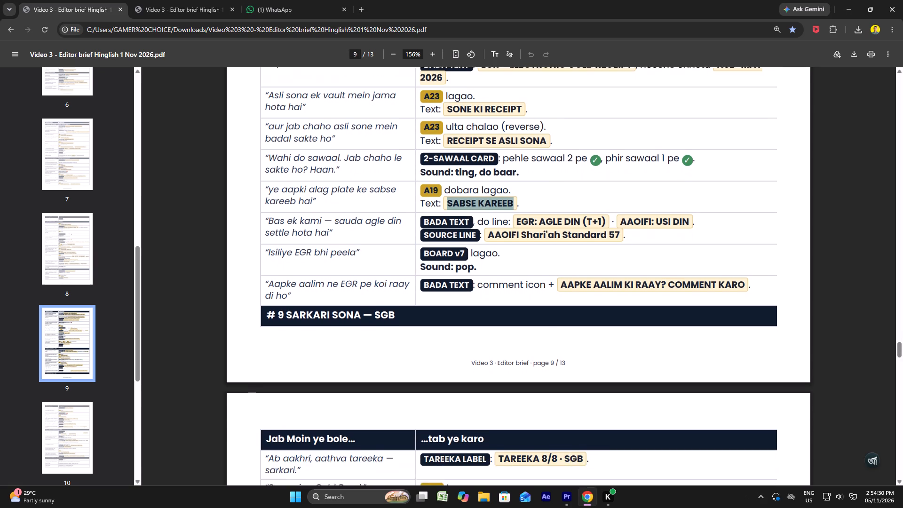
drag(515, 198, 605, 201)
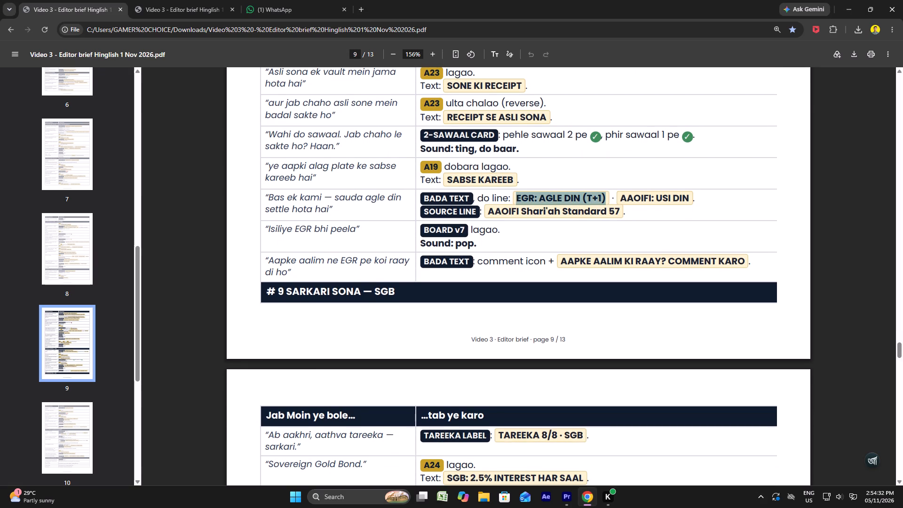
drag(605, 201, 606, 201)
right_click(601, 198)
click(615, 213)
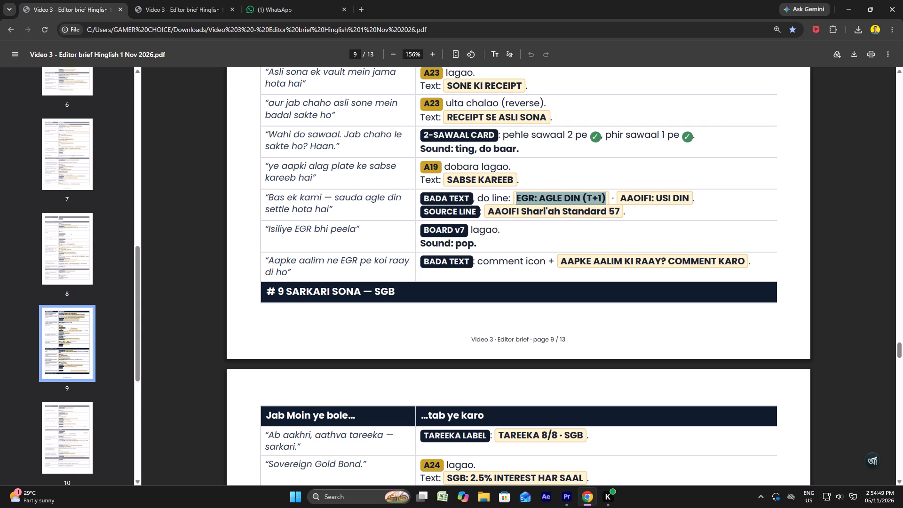
Copy the source line AAOIFI Shari'ah Standard 57 from the EGR section of the editor brief.
scroll(497, 259, down, 1)
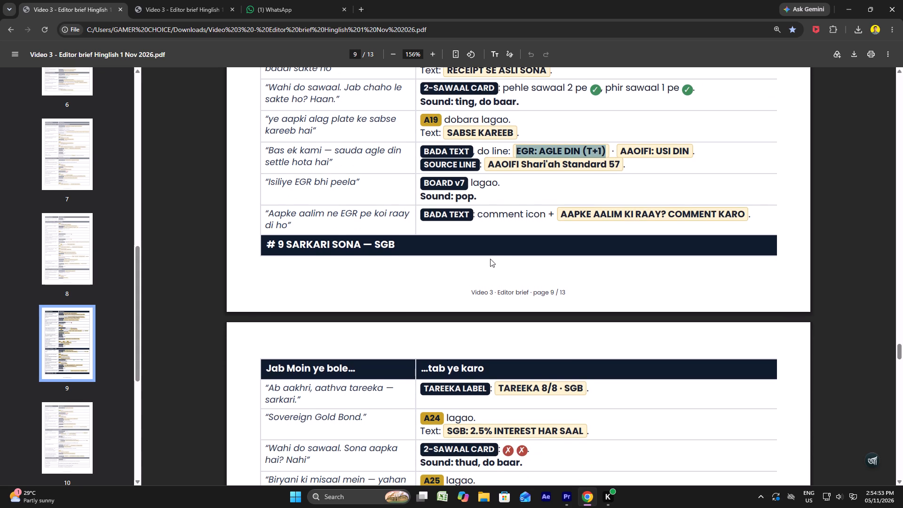
drag(487, 161, 523, 168)
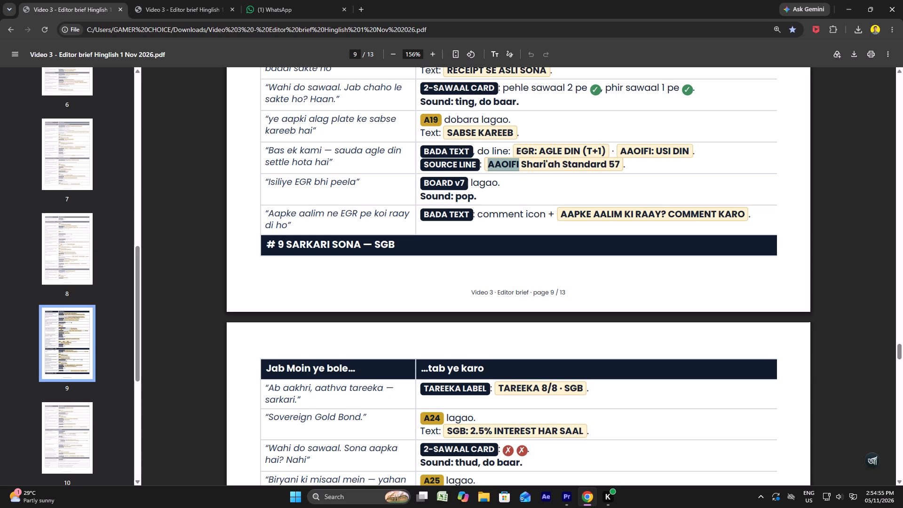
drag(523, 168, 621, 165)
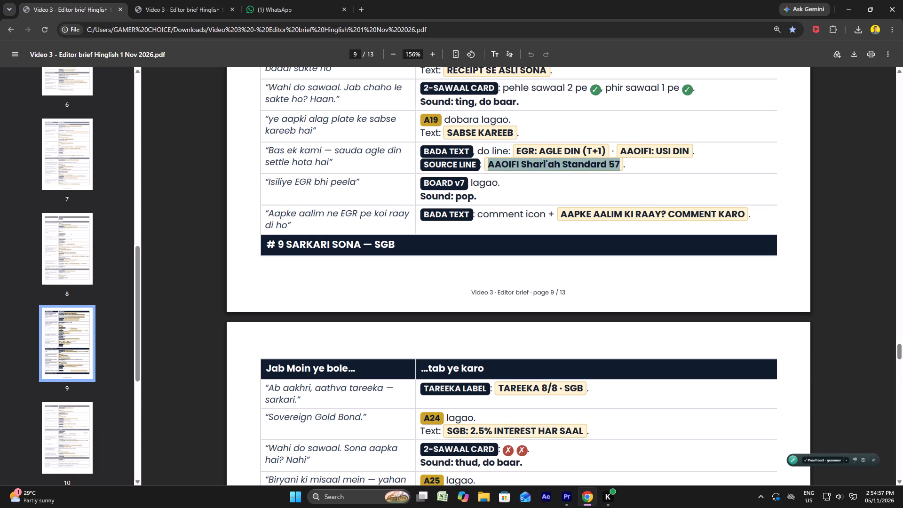
key(ctrl+c)
key(ctrl+c)
key(ctrl+c)
key(ctrl+c)
key(ctrl+c)
Return to Premiere and place the AAOIFI source-line graphics template on V5, starting at about 00:12:46:28.
click(562, 497)
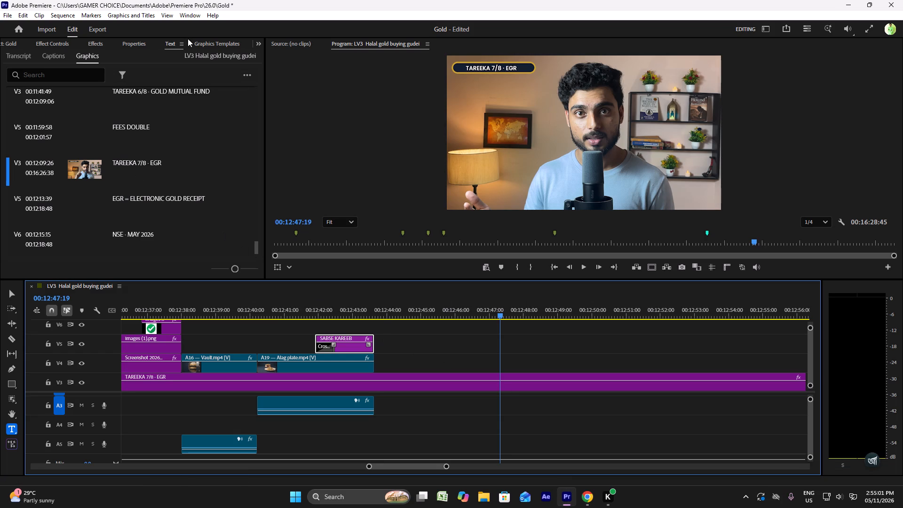
click(203, 44)
scroll(193, 244, down, 3)
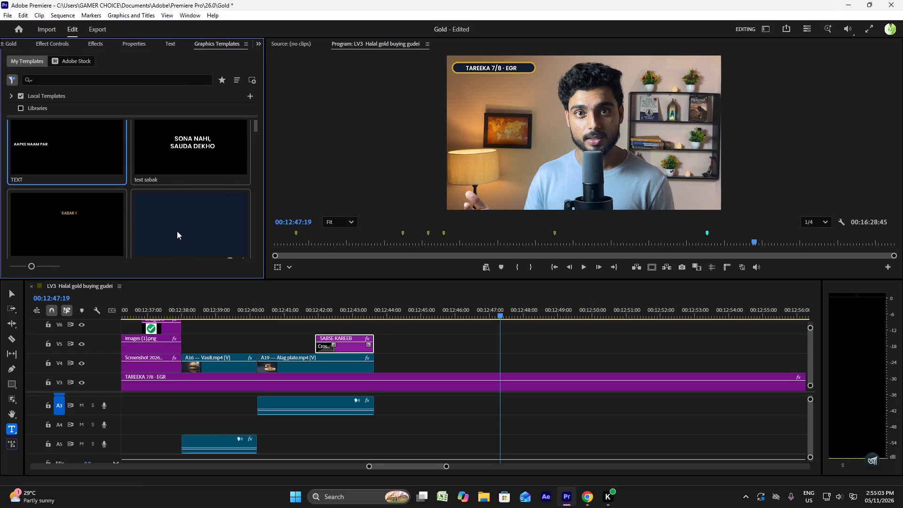
scroll(173, 227, down, 16)
drag(89, 234, 123, 240)
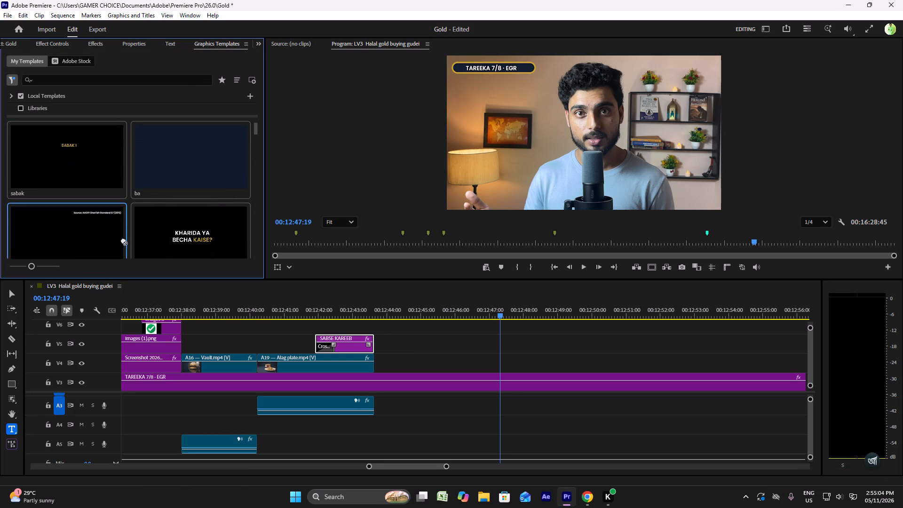
drag(123, 240, 471, 343)
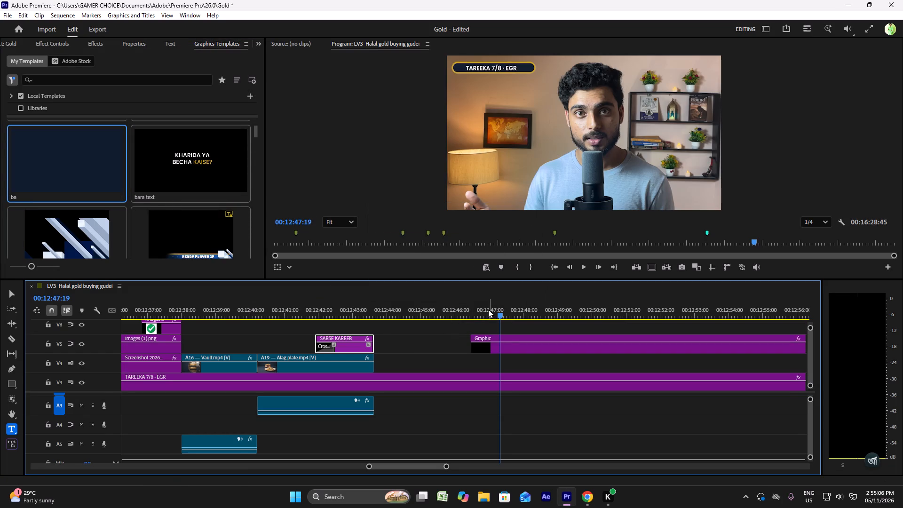
Replace the source-line graphic's text on V5 with AAOIFI Shari'ah Standard 57.
click(484, 310)
click(513, 350)
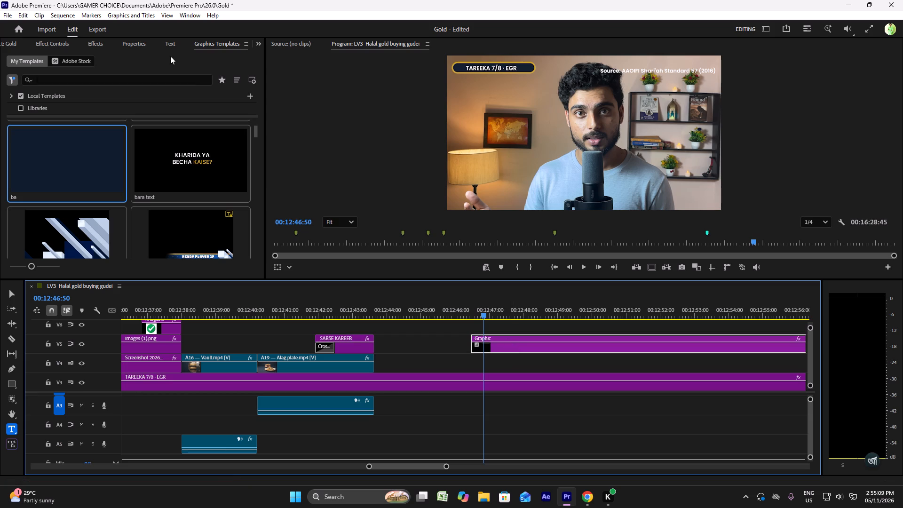
click(170, 42)
double_click(166, 244)
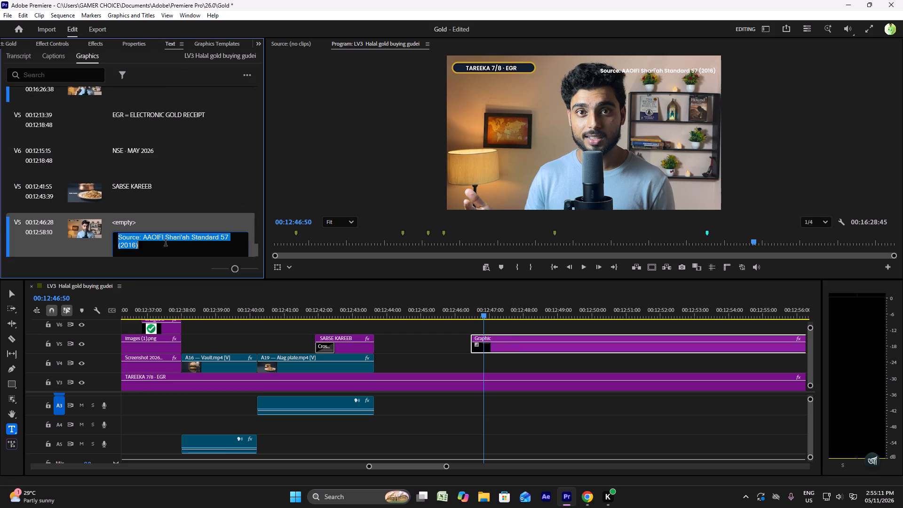
key(ctrl+v)
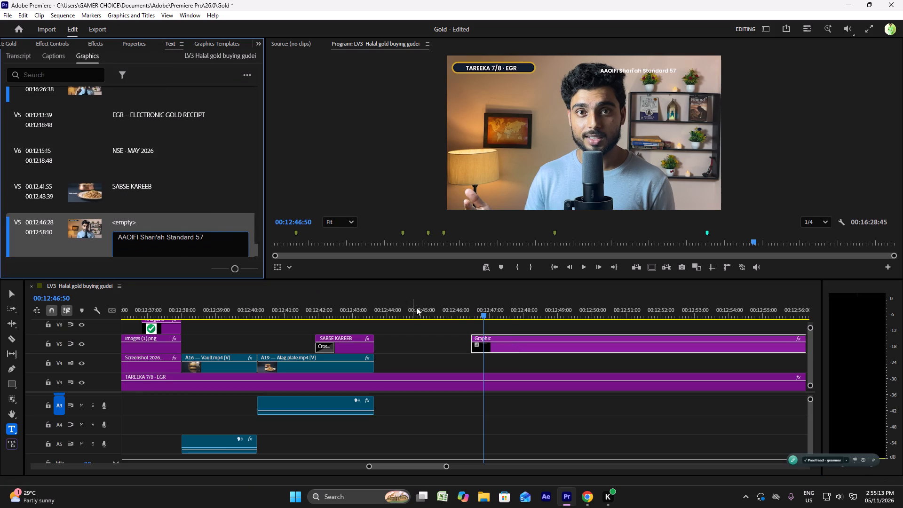
Reposition the AAOIFI source line near the frame's upper-right corner, at Position about 1679, 1342.
click(62, 43)
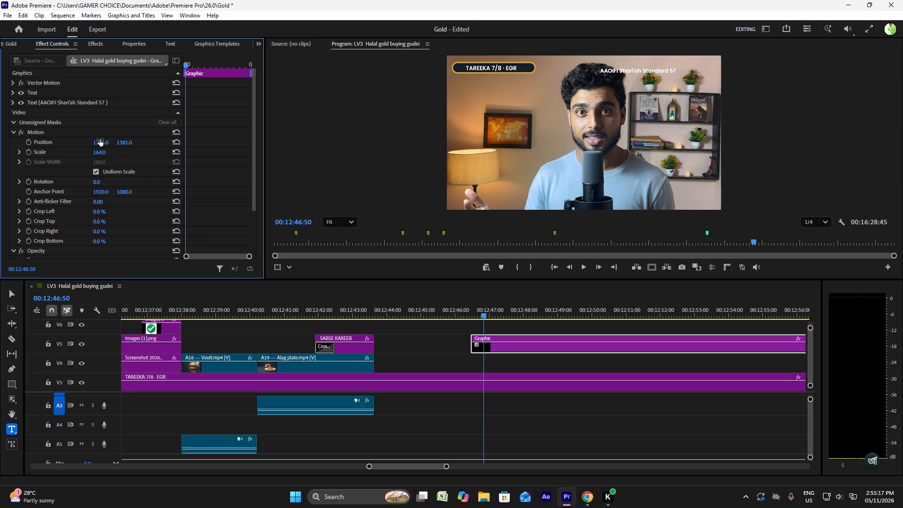
drag(100, 139, 333, 146)
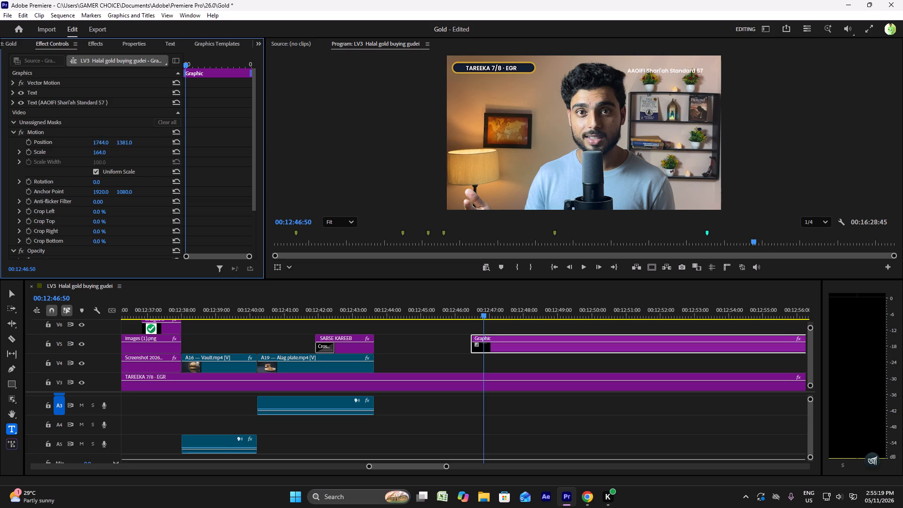
drag(333, 146, 297, 138)
drag(128, 143, 143, 143)
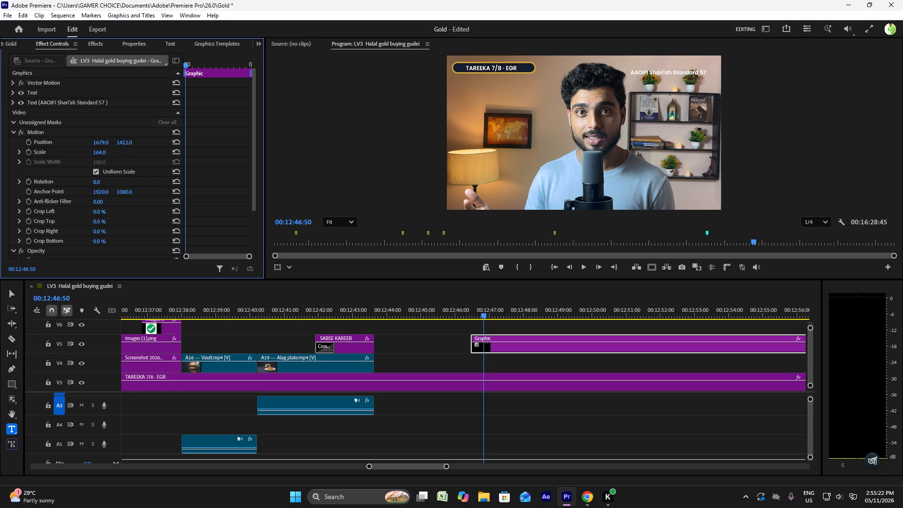
drag(143, 143, 104, 135)
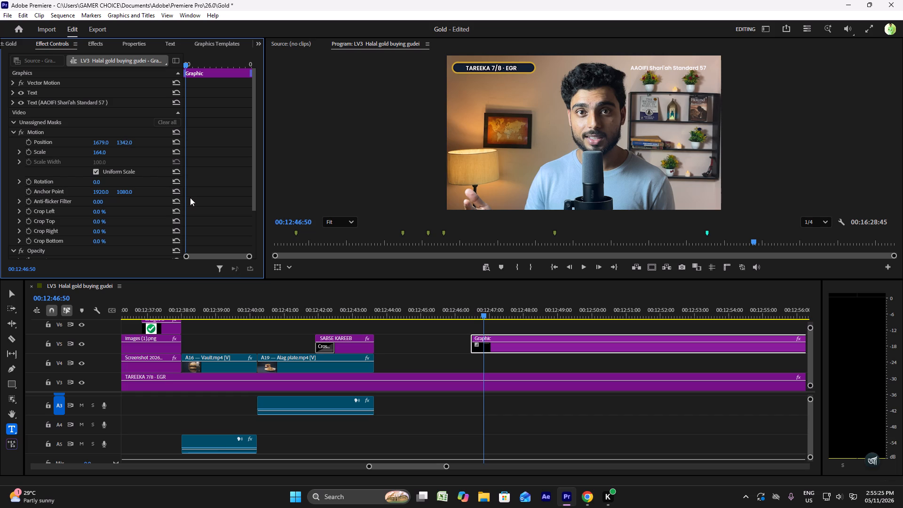
Play the passage between the SABSE KAREEB caption and the source line to check the source line's timing.
click(309, 303)
key(space)
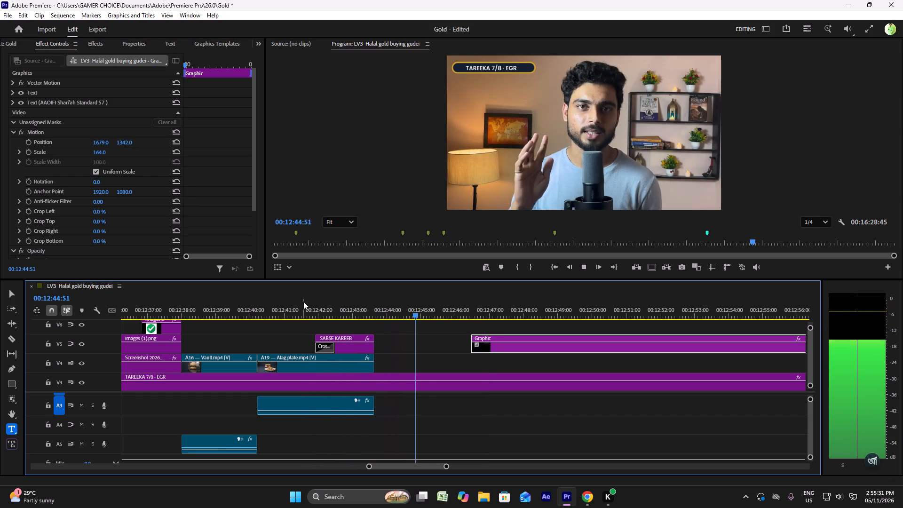
key(space)
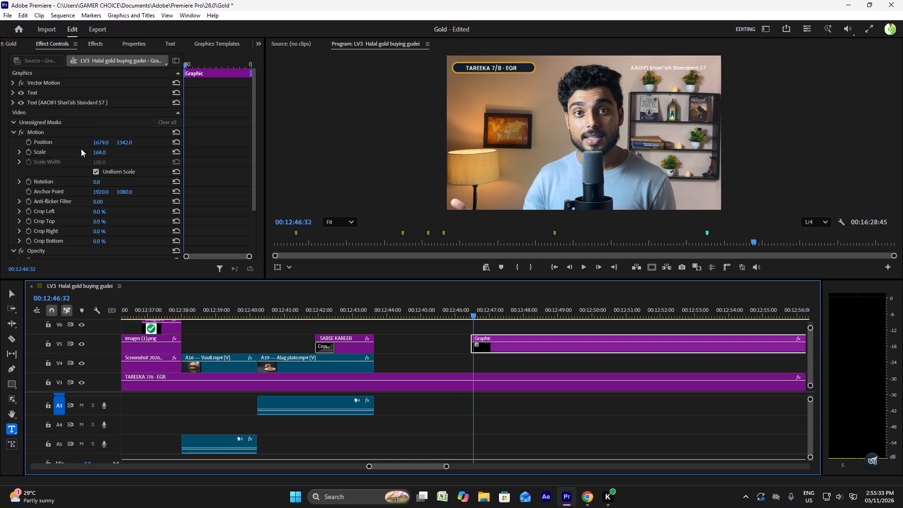
click(221, 41)
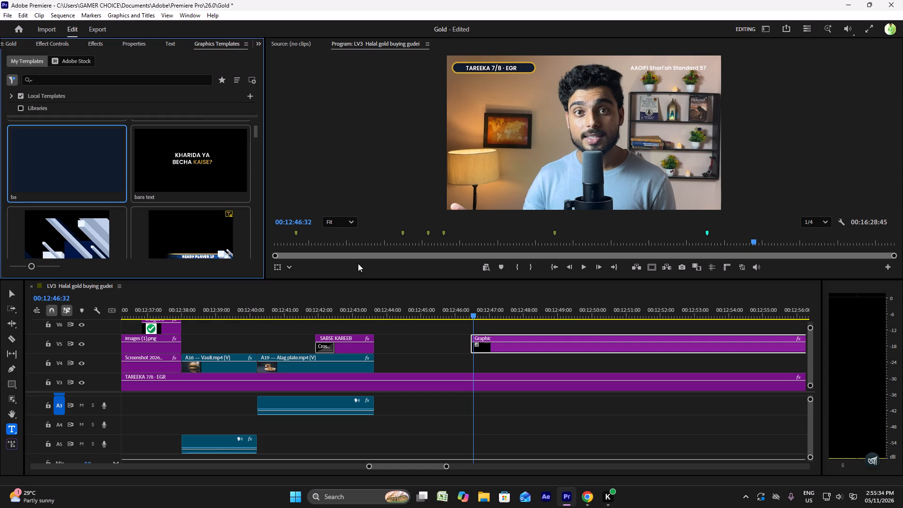
click(380, 310)
key(space)
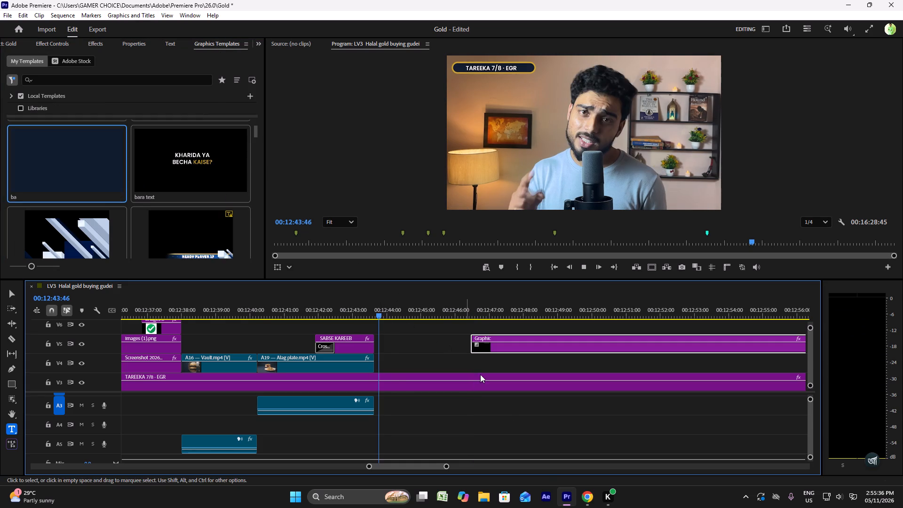
key(space)
Switch to Chrome and copy the full big-text line EGR: AGLE DIN (T+1) · AAOIFI: USI DIN from the editor brief.
click(588, 497)
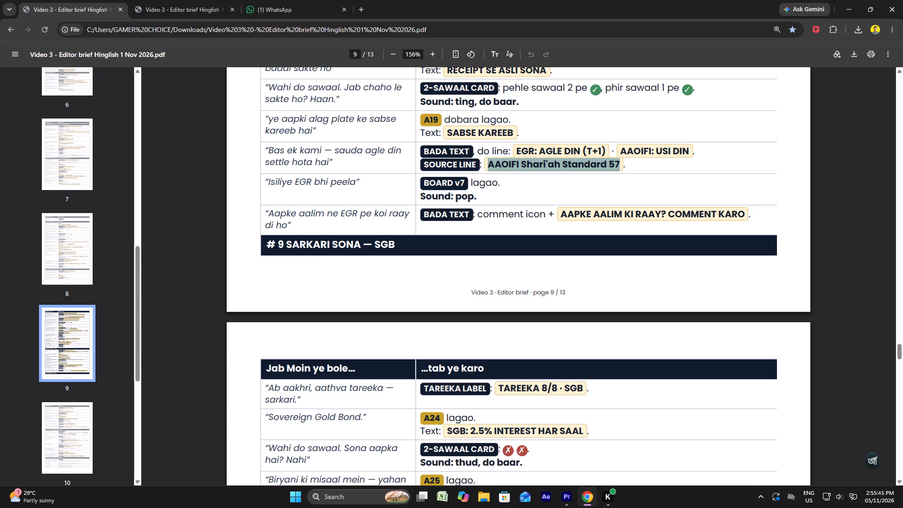
drag(517, 148, 600, 149)
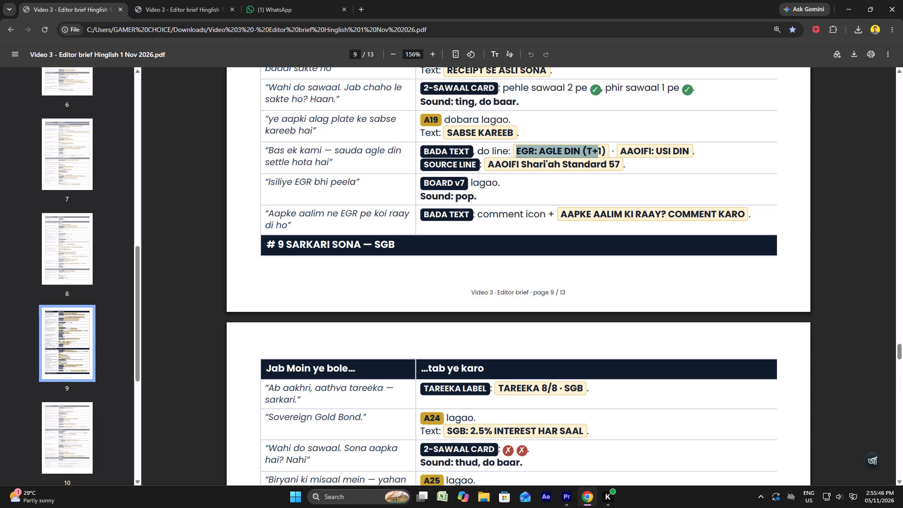
drag(600, 149, 667, 147)
click(700, 143)
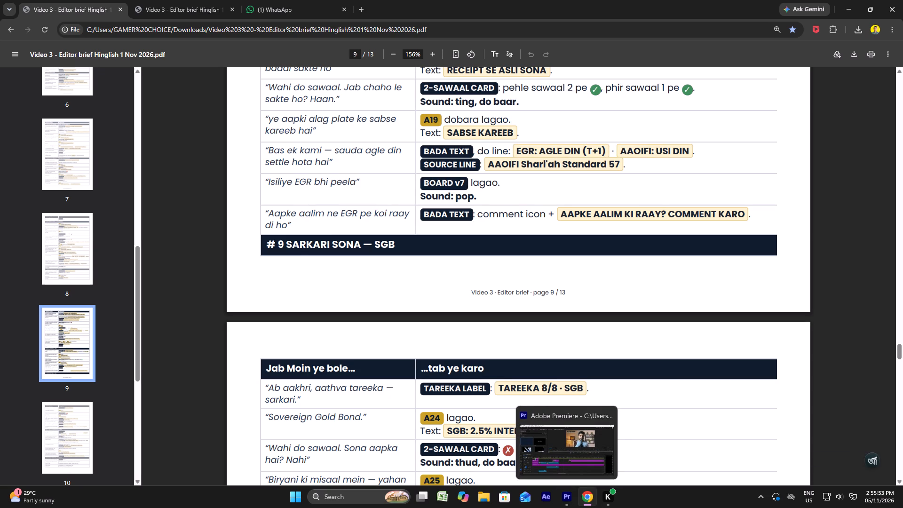
drag(691, 150, 525, 149)
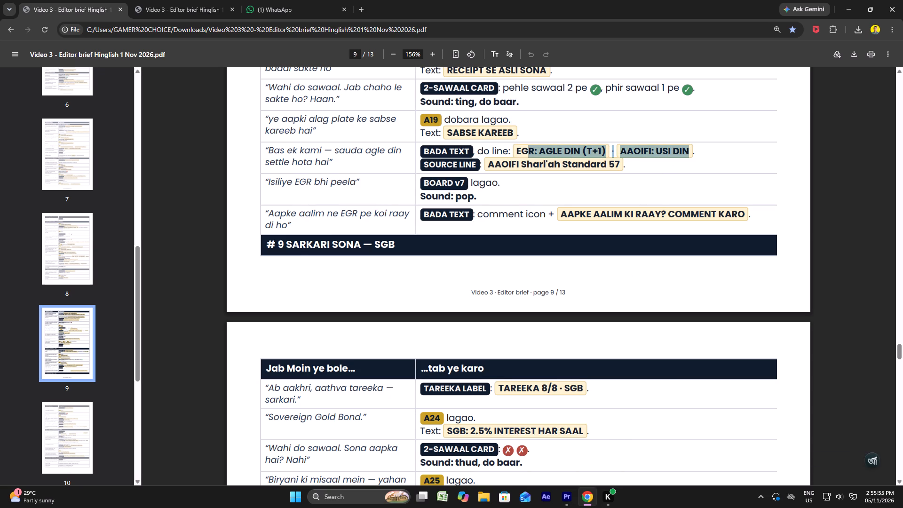
drag(525, 149, 518, 148)
right_click(542, 149)
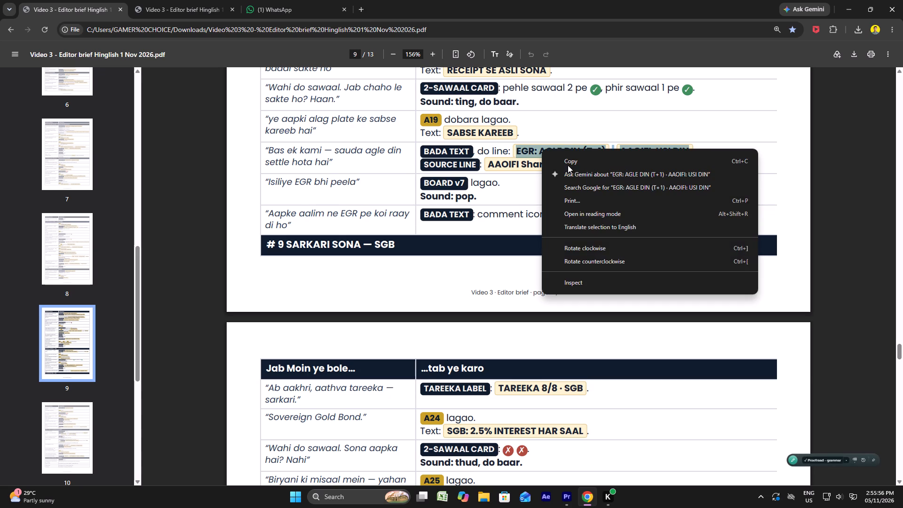
click(574, 164)
Return to Premiere and, guided by playback, move the AAOIFI source-line graphic to V6, starting at 00:12:45:51.
click(572, 498)
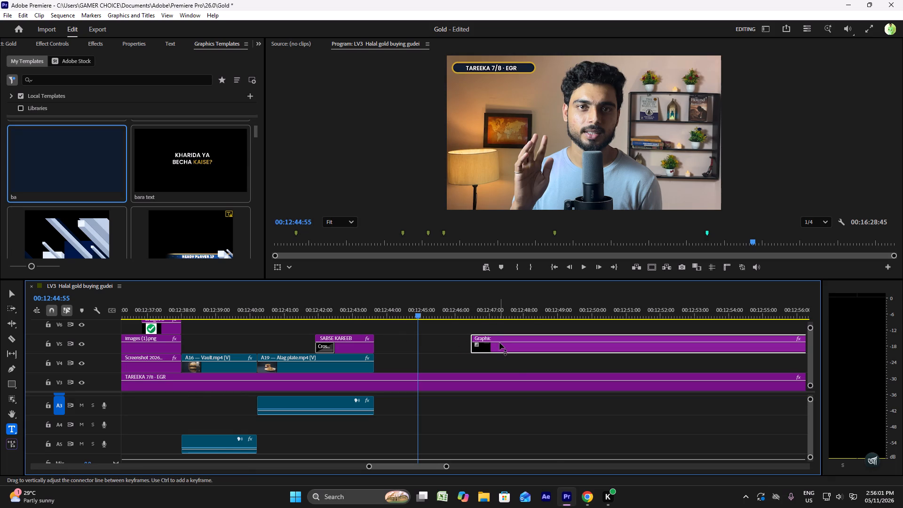
key(space)
key(space)
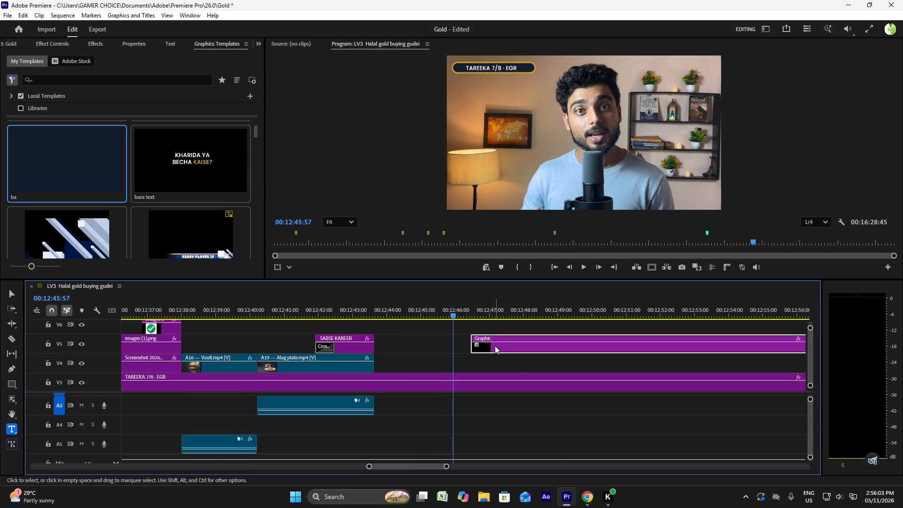
drag(499, 349, 461, 359)
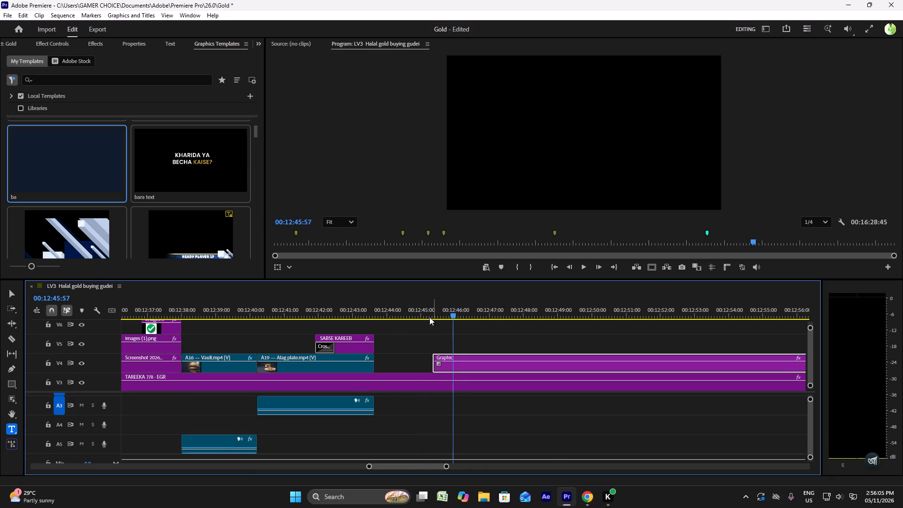
click(388, 308)
key(space)
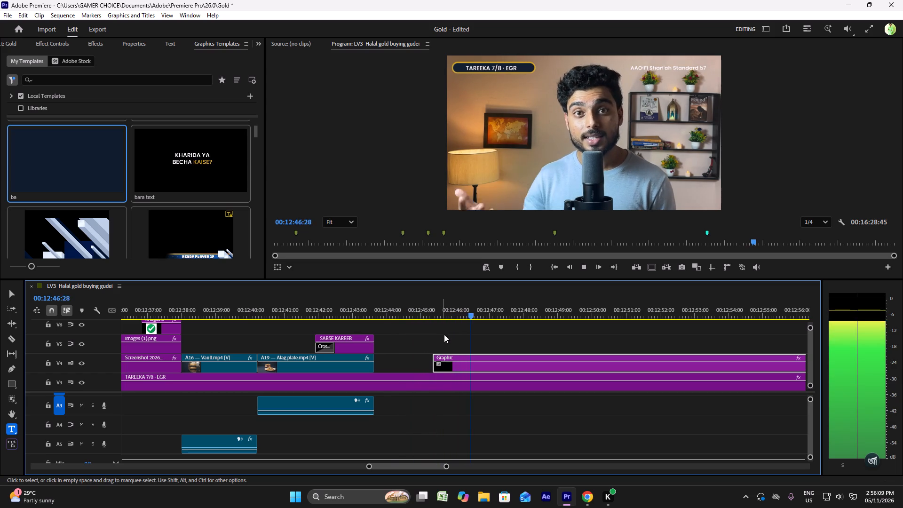
key(space)
drag(466, 370, 483, 362)
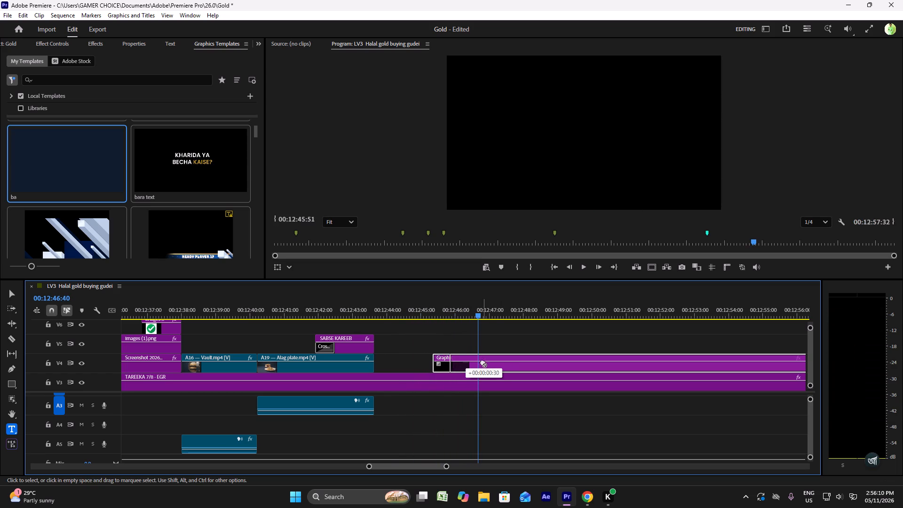
click(444, 309)
key(space)
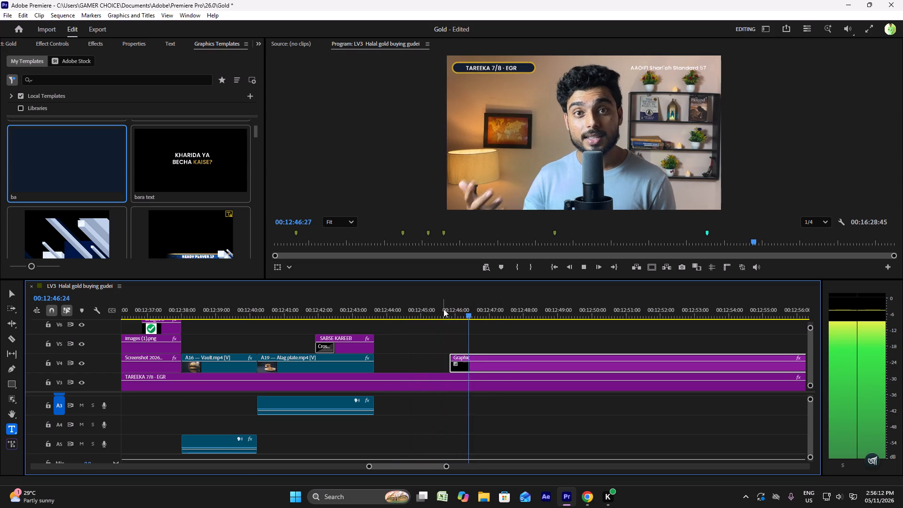
key(space)
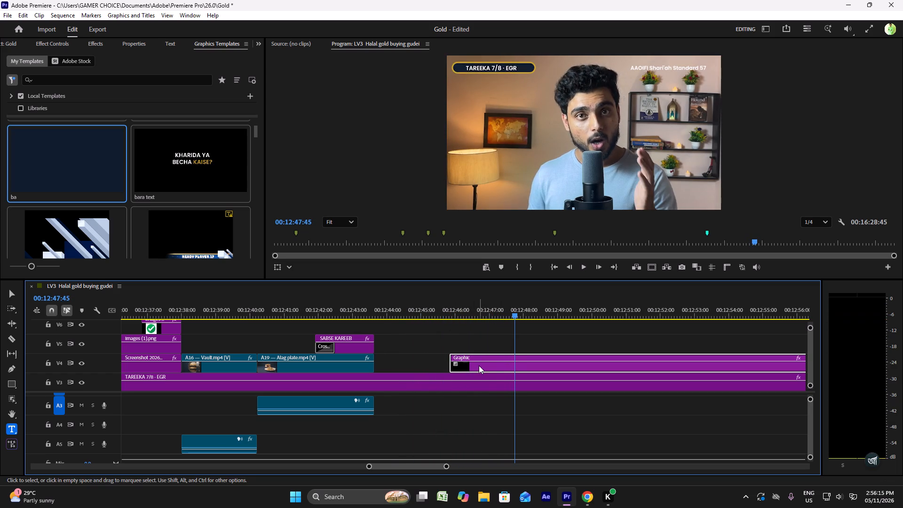
drag(479, 366, 473, 331)
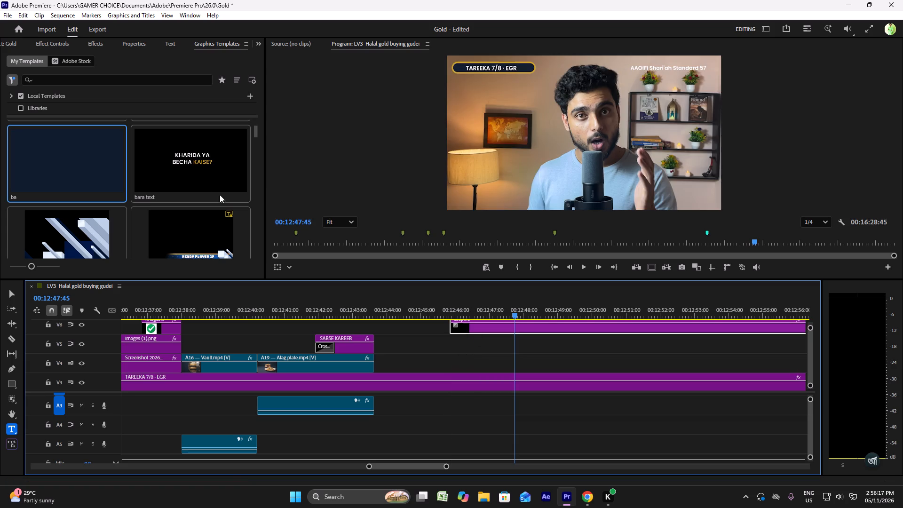
Place the navy background template ba on V4, starting at 00:12:45:51 under the source line.
drag(87, 169, 454, 357)
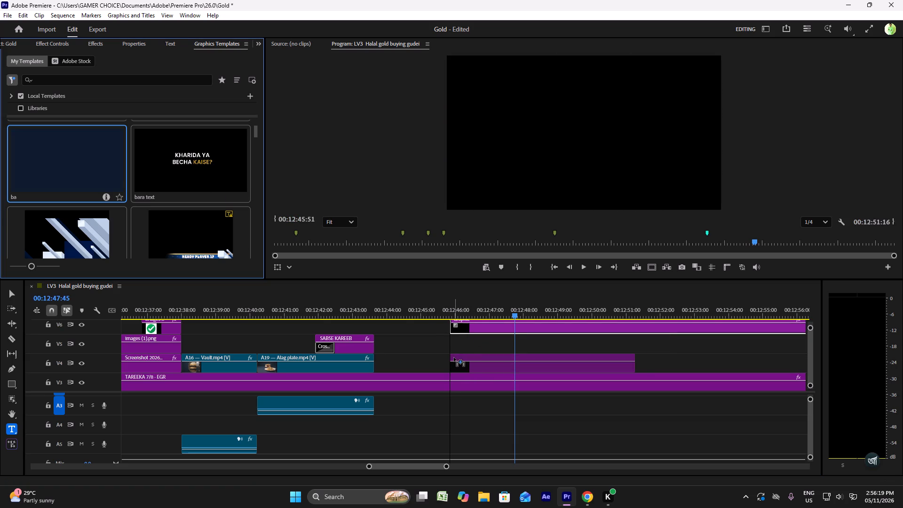
drag(454, 357, 454, 357)
Place the text sabak template on V5 above the navy background, starting at 00:12:45:51.
scroll(127, 172, down, 3)
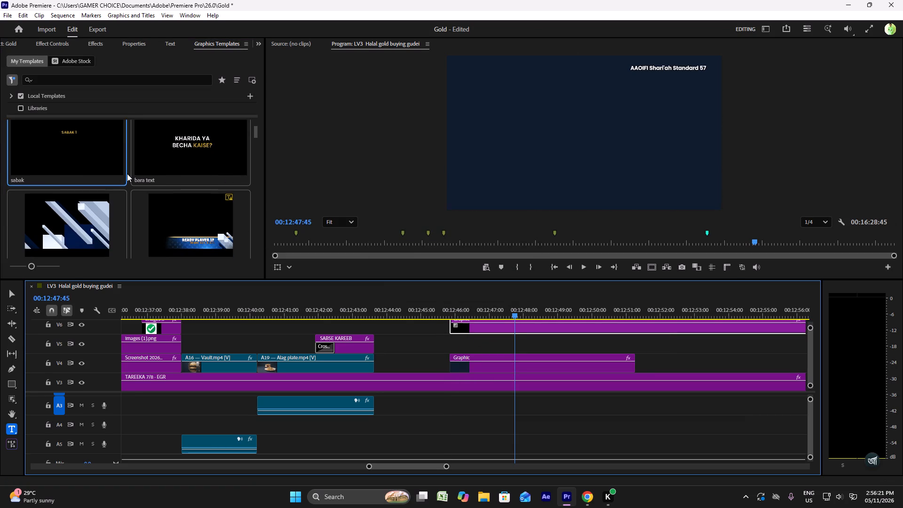
scroll(127, 174, down, 2)
scroll(143, 201, up, 19)
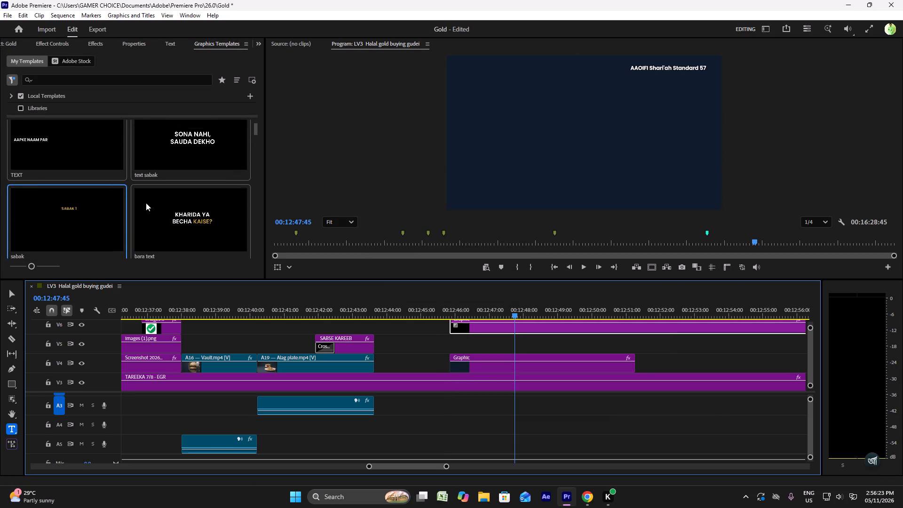
scroll(146, 203, up, 20)
scroll(146, 203, up, 2)
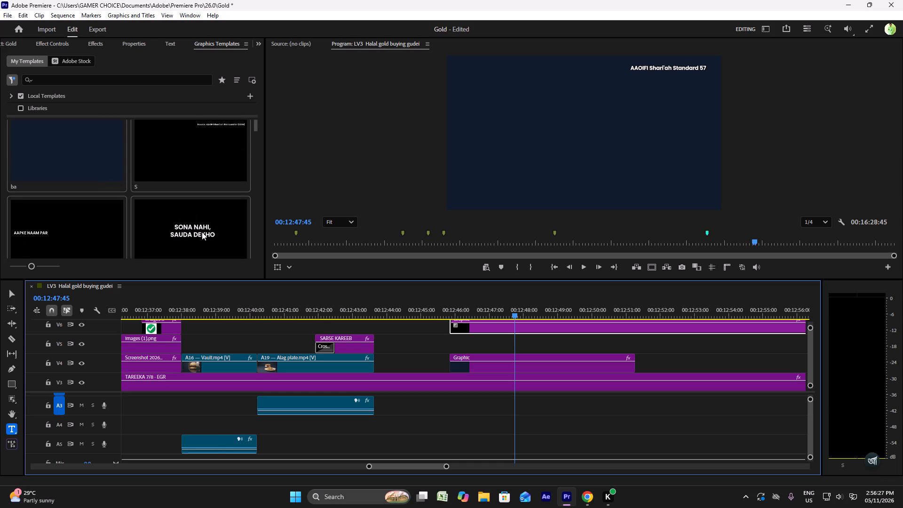
drag(200, 231, 449, 341)
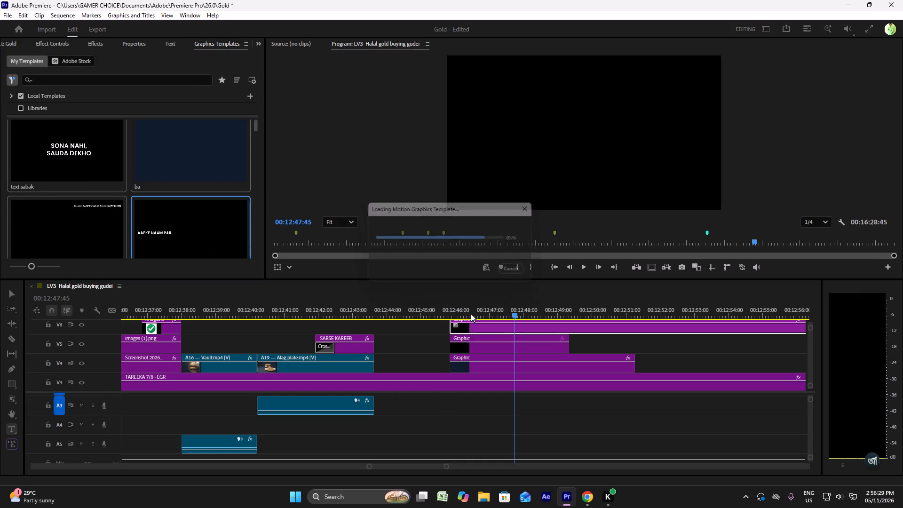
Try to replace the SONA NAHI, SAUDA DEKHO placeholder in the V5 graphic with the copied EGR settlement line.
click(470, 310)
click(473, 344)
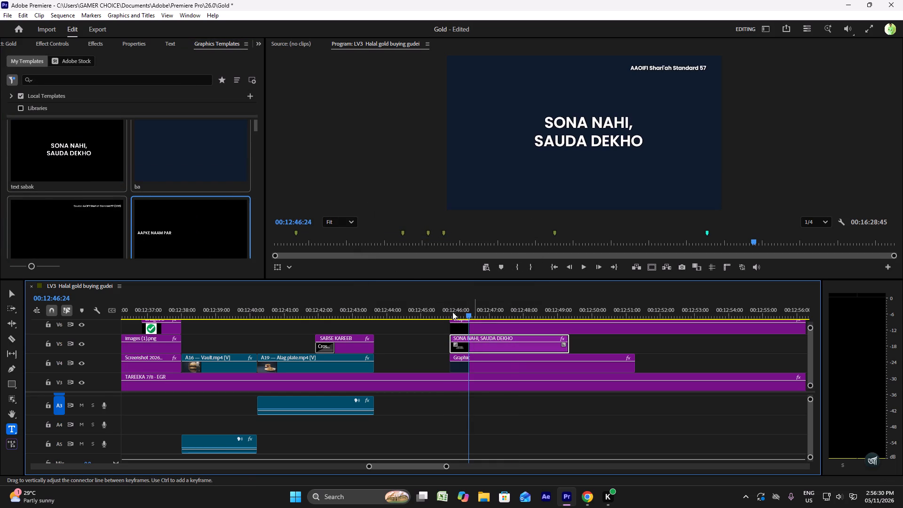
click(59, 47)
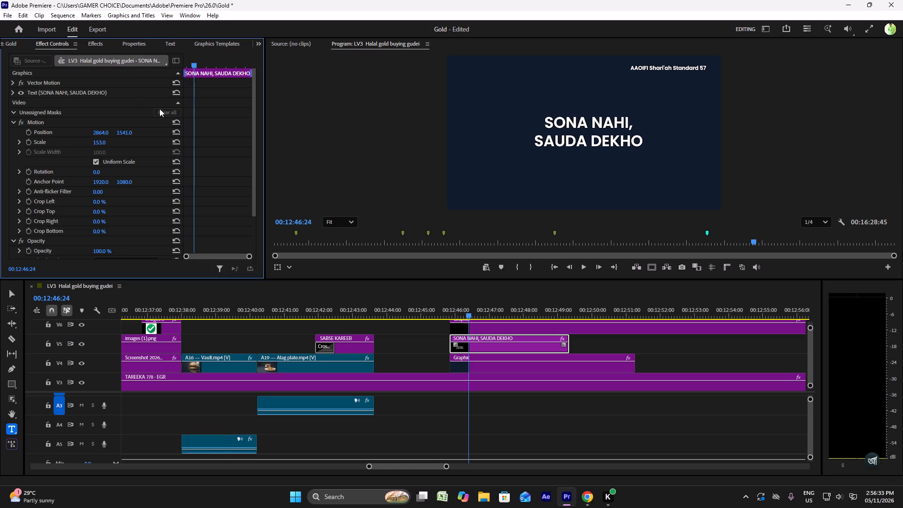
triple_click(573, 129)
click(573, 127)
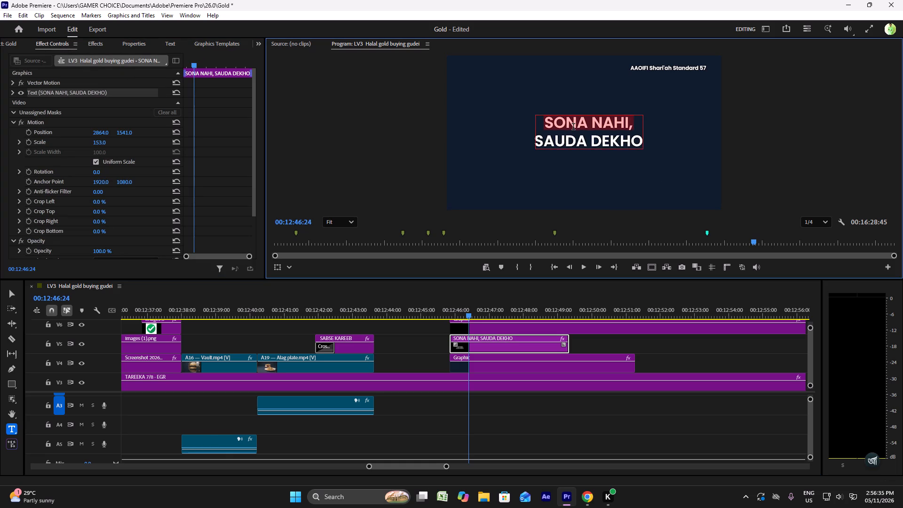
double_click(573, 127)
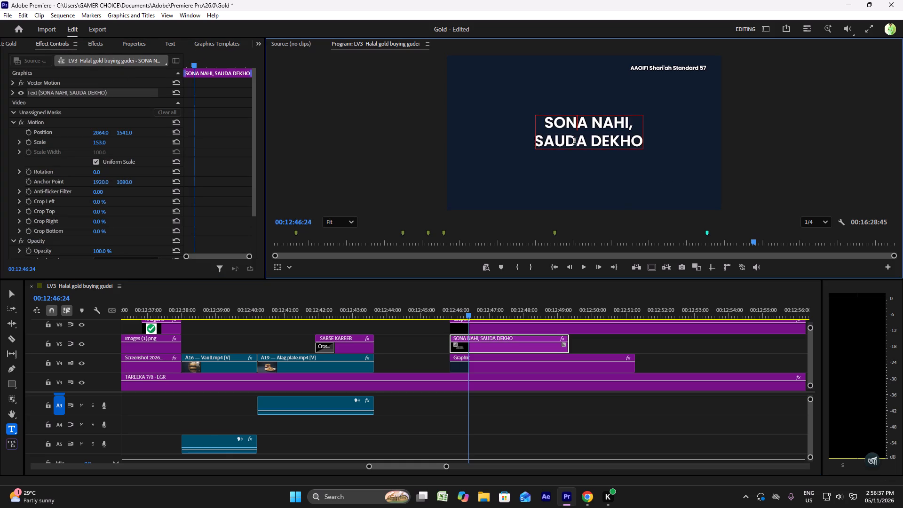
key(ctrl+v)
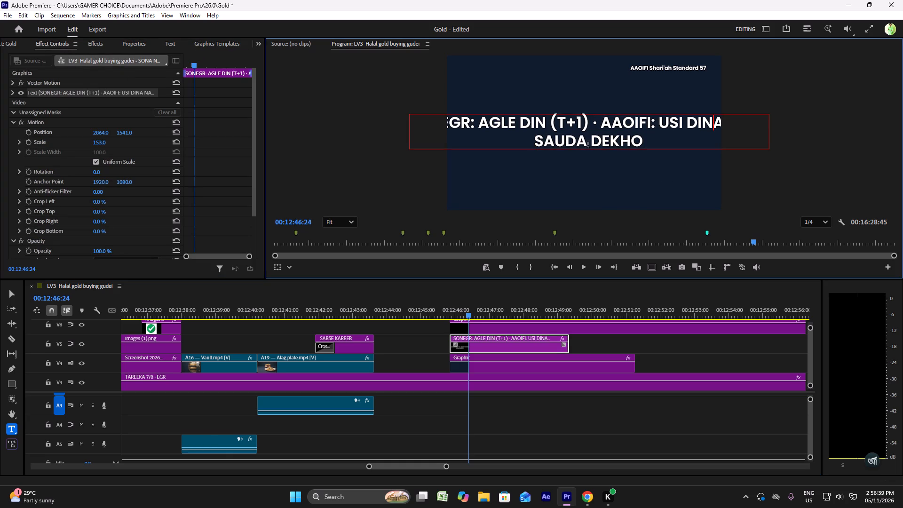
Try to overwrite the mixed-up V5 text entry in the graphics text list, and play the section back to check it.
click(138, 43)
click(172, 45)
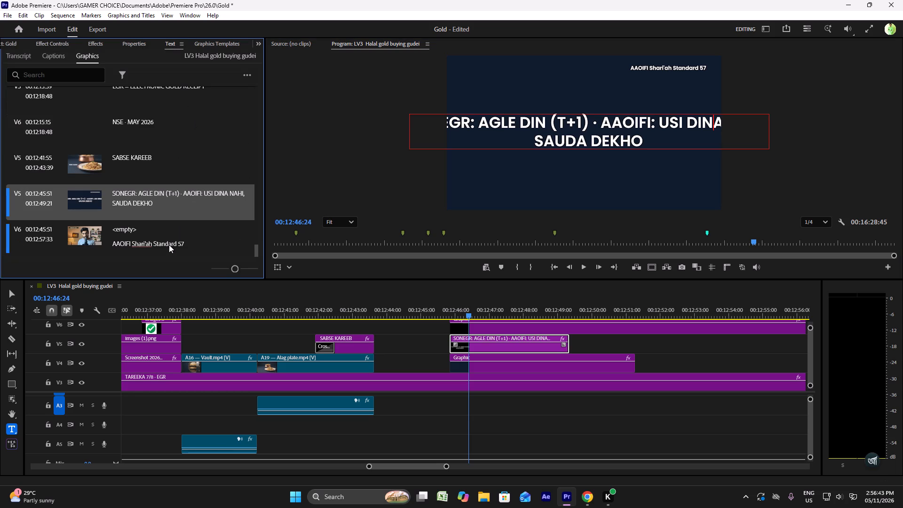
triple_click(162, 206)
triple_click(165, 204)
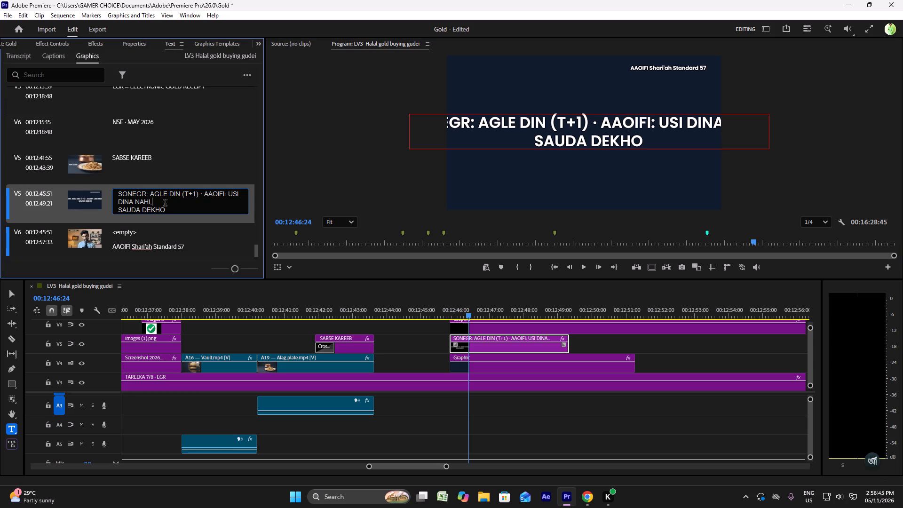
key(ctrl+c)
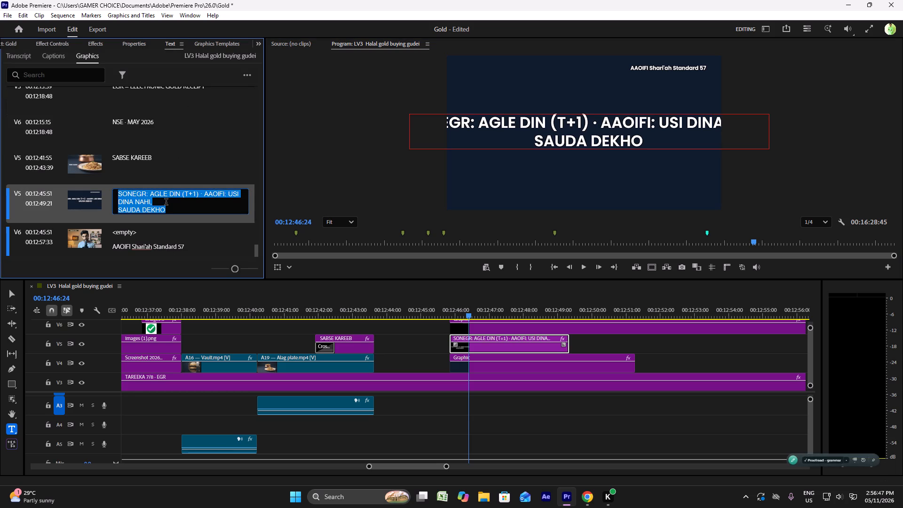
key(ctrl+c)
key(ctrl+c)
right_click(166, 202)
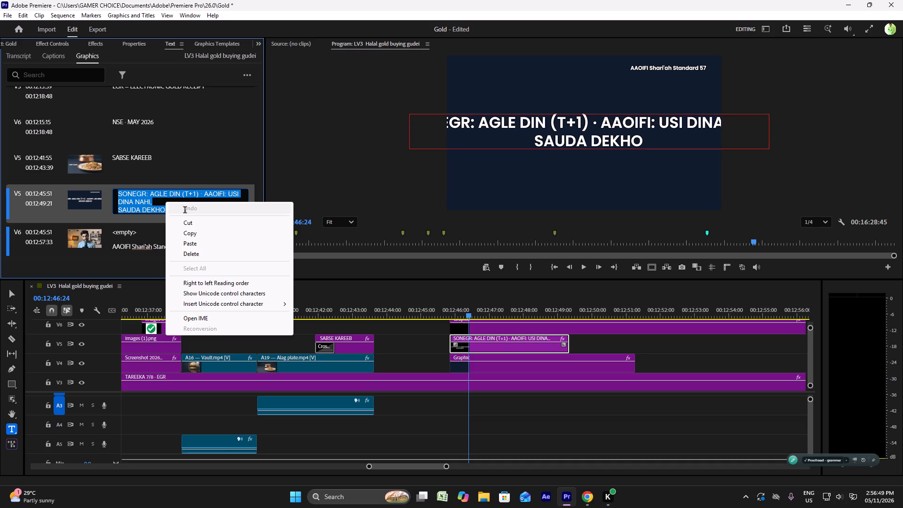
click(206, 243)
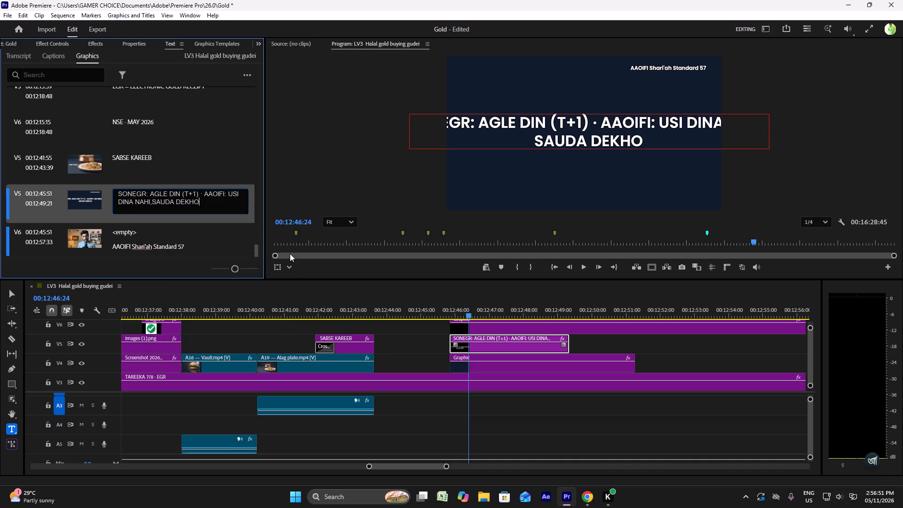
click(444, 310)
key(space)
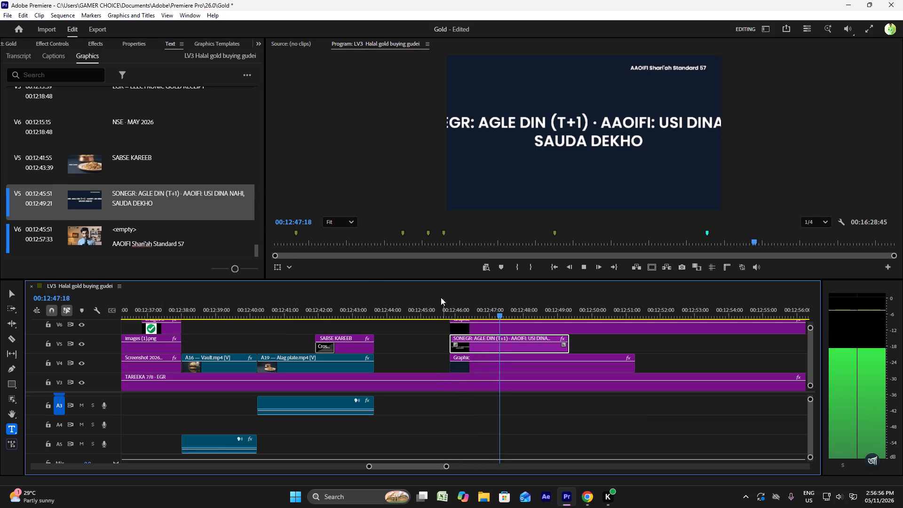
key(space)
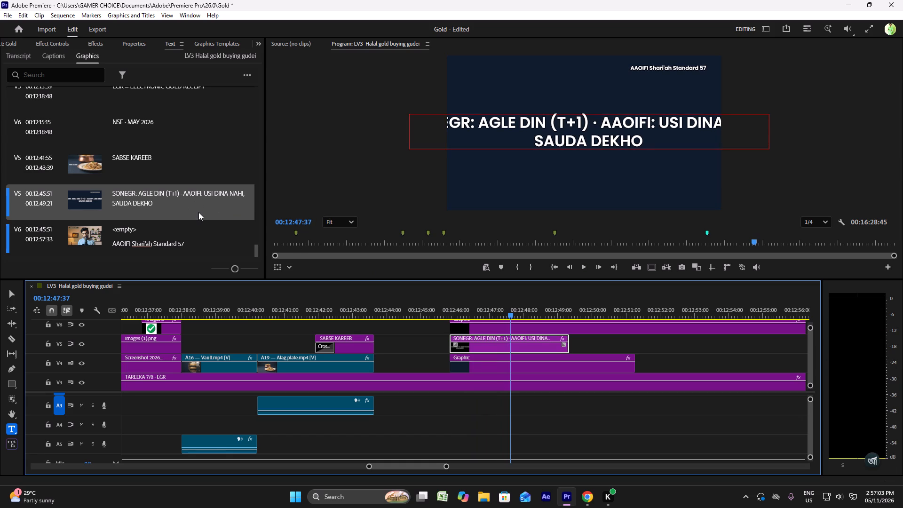
Switch to Chrome and copy the big-text line EGR: AGLE DIN (T+1) · AAOIFI: USI DIN from the editor brief again.
click(587, 499)
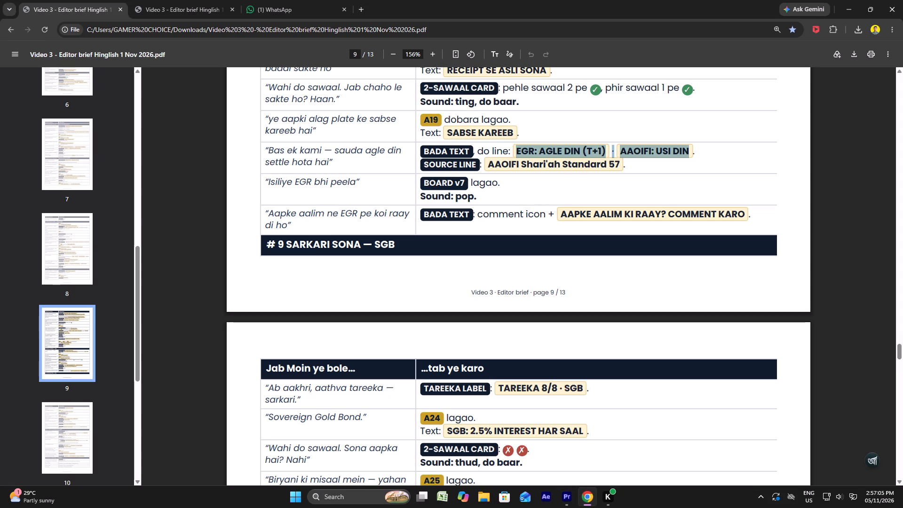
click(572, 186)
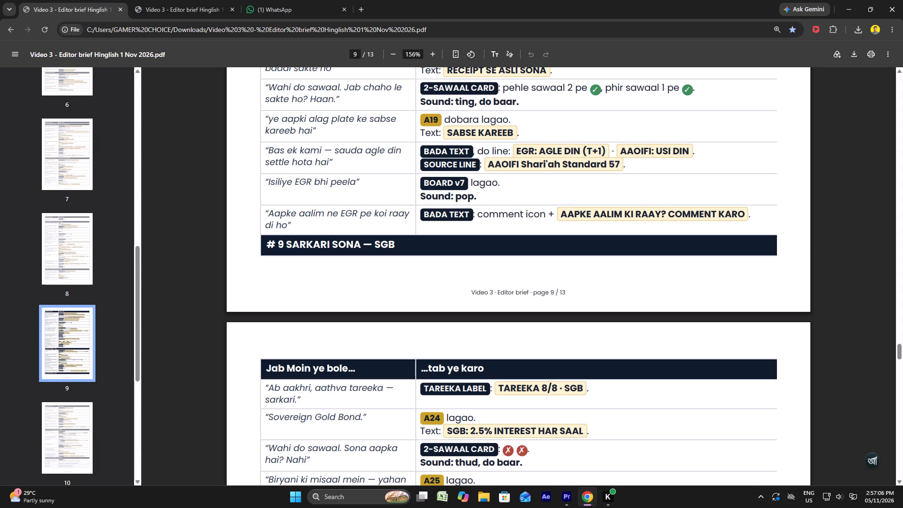
drag(689, 151, 518, 151)
right_click(522, 150)
click(558, 166)
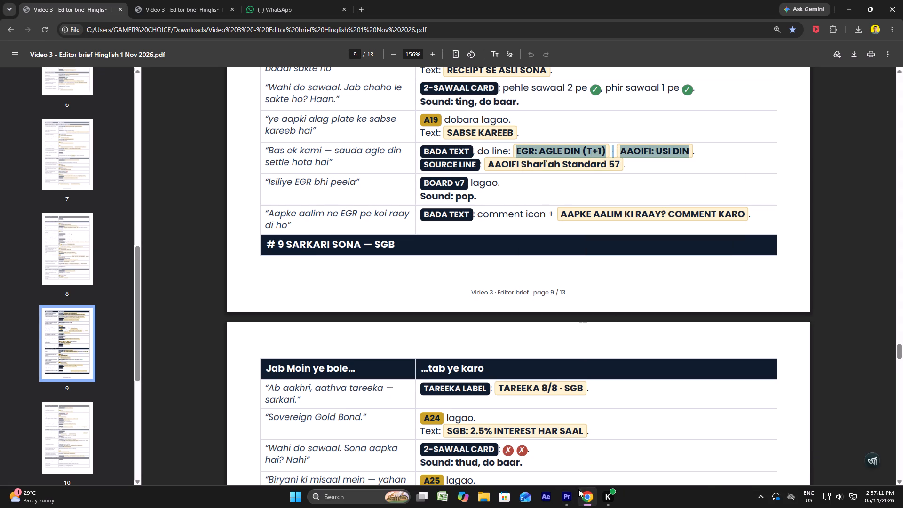
Return to Premiere and replace the entire V5 graphic text with EGR: AGLE DIN (T+1) · AAOIFI: USI DIN.
click(582, 492)
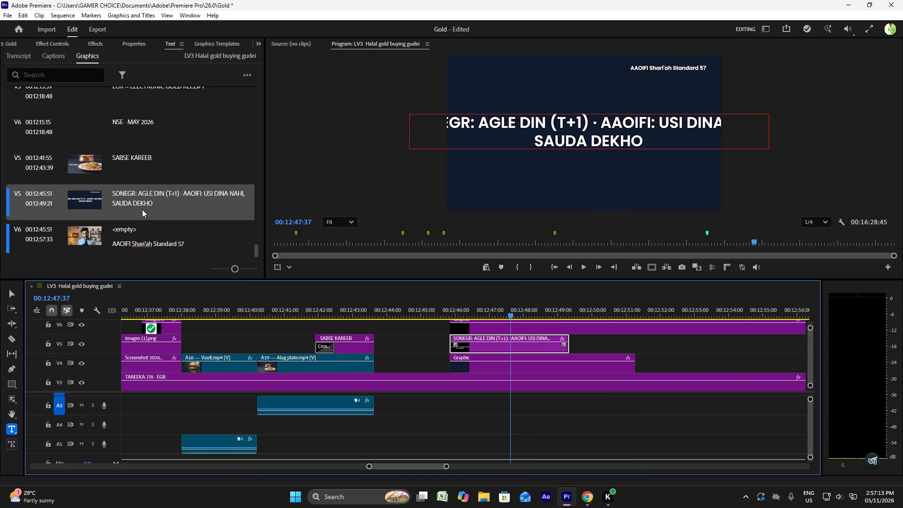
double_click(142, 208)
click(140, 205)
triple_click(140, 204)
triple_click(139, 203)
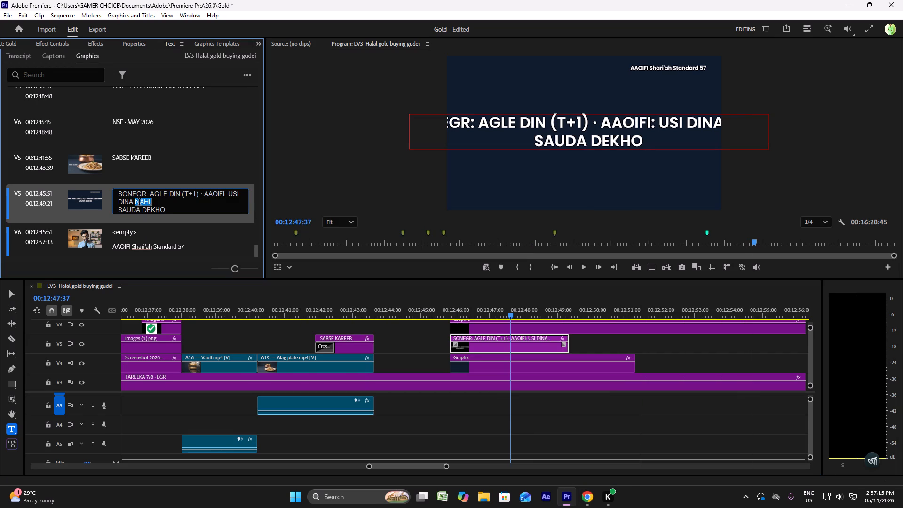
key(ctrl+v)
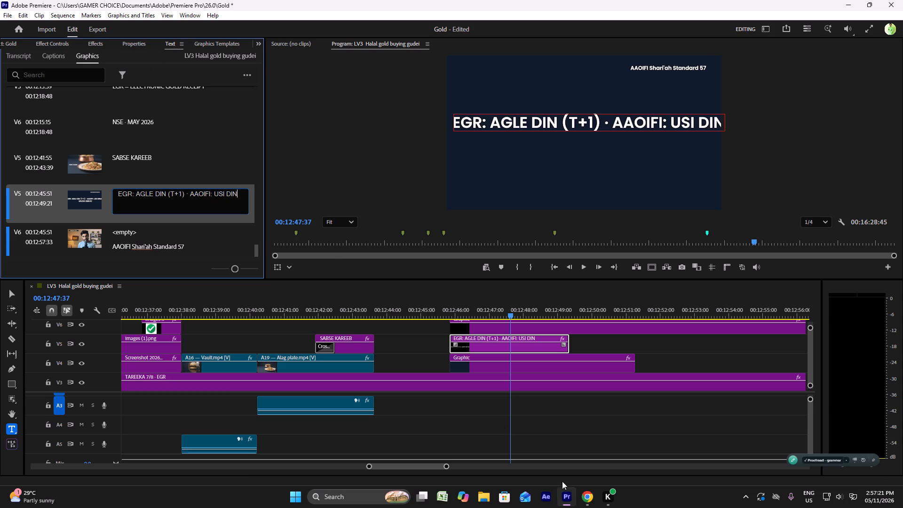
click(578, 495)
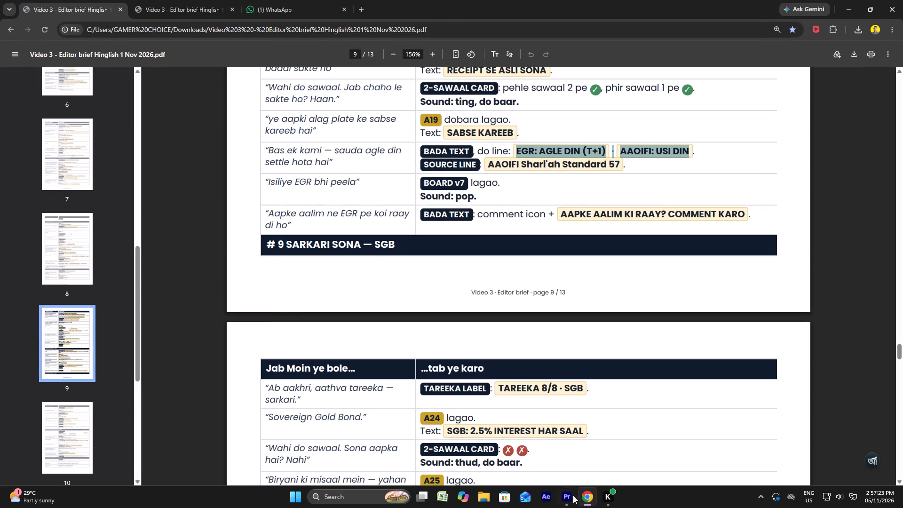
click(569, 496)
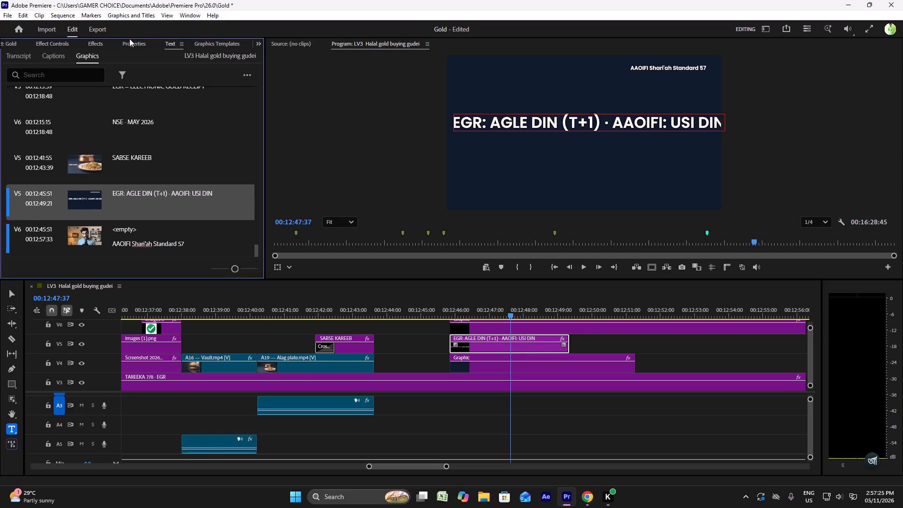
Scale the EGR settlement text to 89% and set its horizontal position to 1333 so it fits within the frame.
click(136, 44)
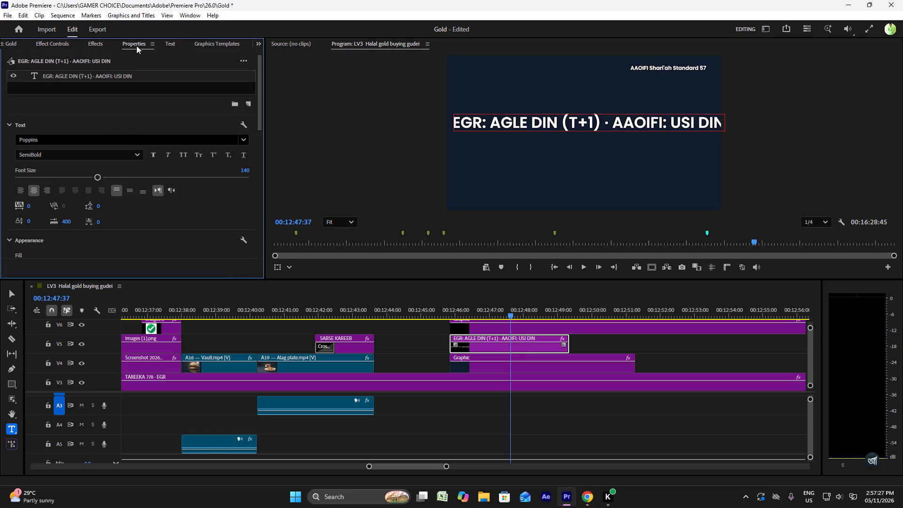
scroll(101, 127, down, 6)
triple_click(548, 120)
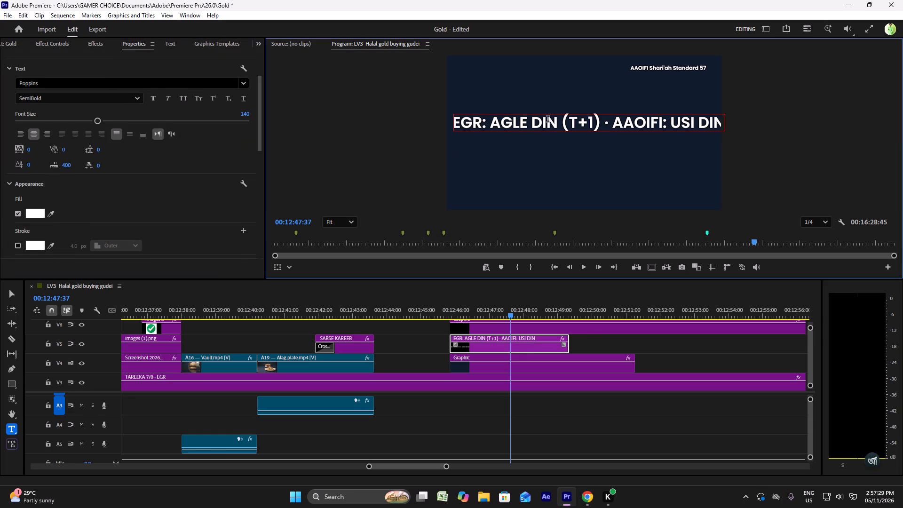
scroll(87, 146, down, 5)
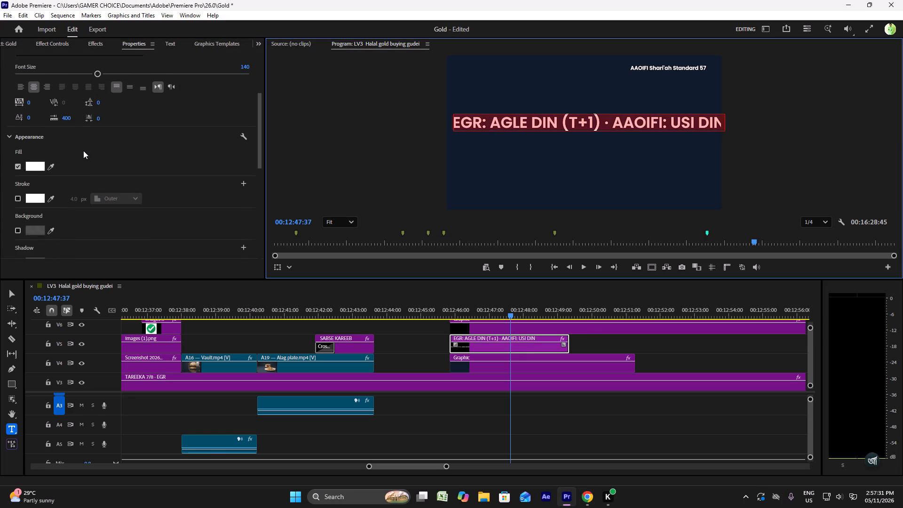
scroll(85, 150, down, 19)
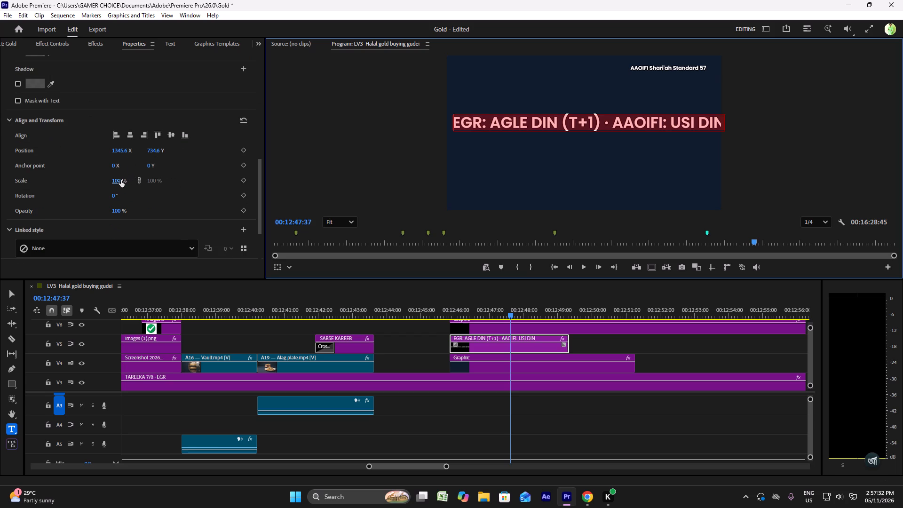
drag(118, 180, 111, 180)
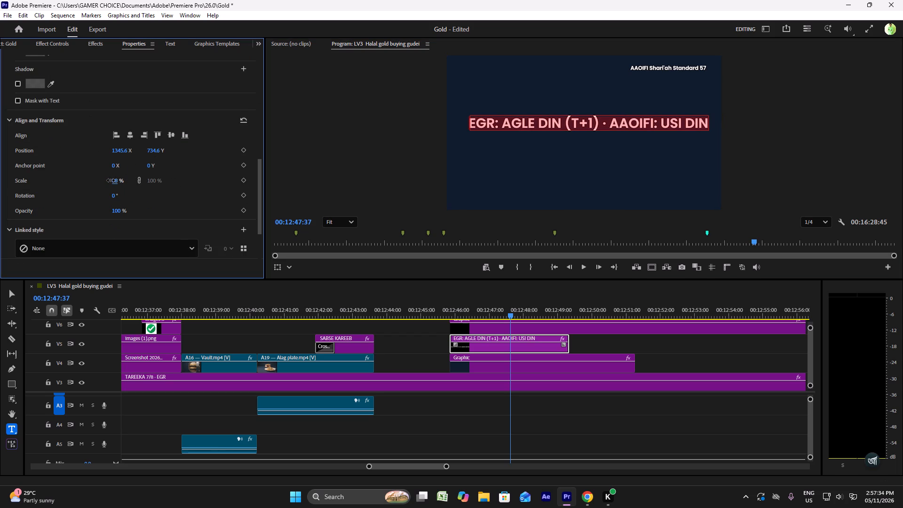
drag(111, 180, 111, 180)
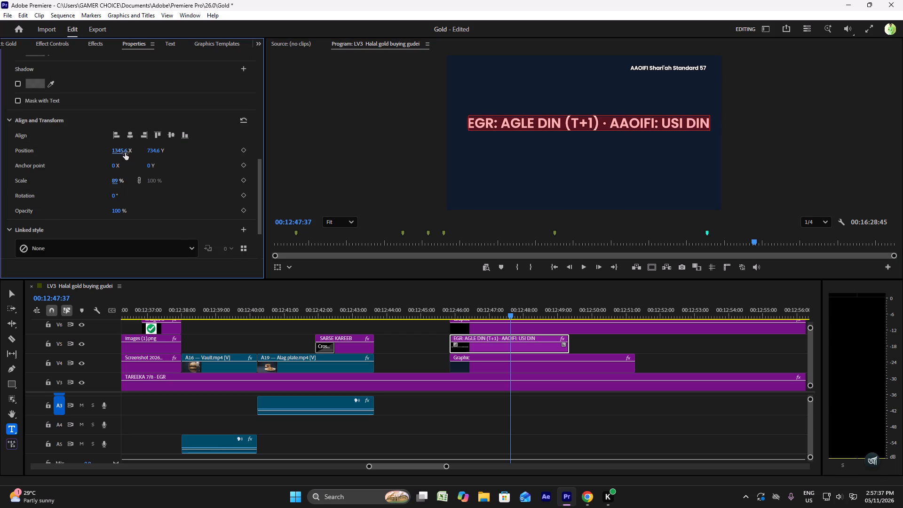
drag(125, 153, 120, 155)
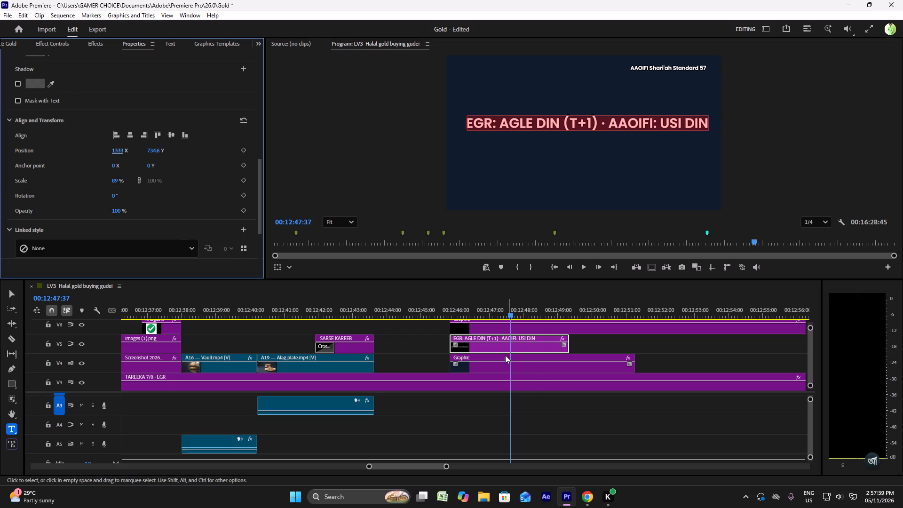
Guided by playback, move the navy background graphic on V4 earlier to start at 00:12:45:38.
click(443, 309)
key(space)
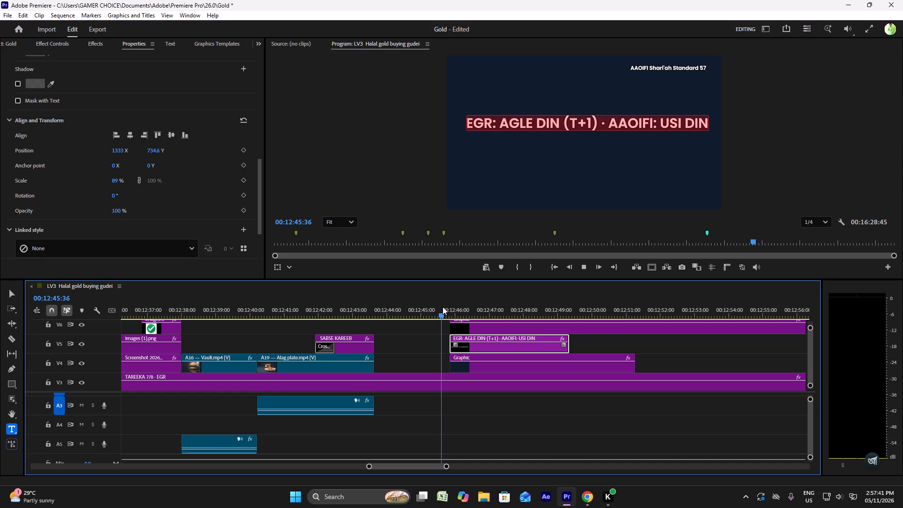
key(space)
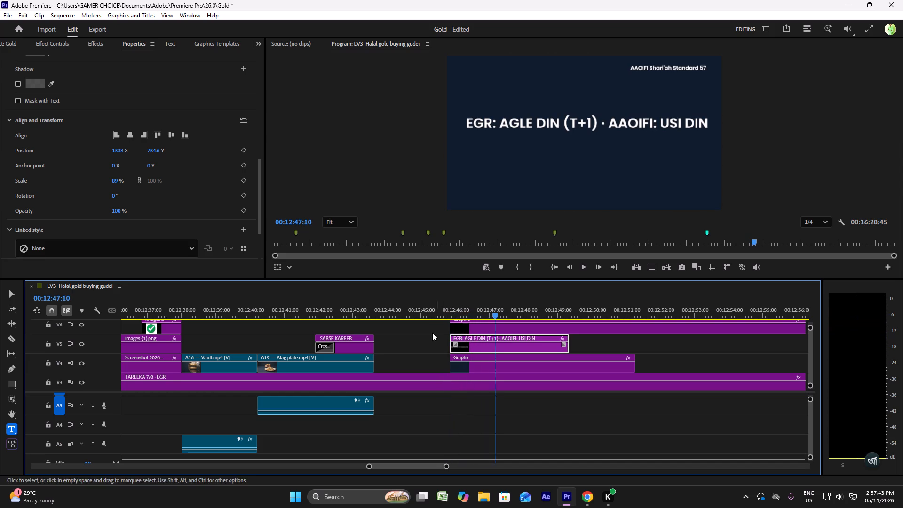
click(424, 314)
key(space)
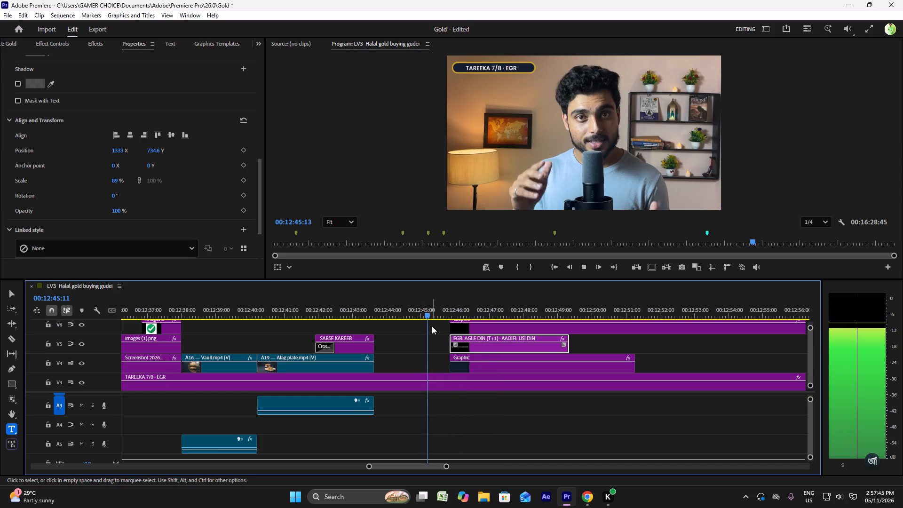
key(space)
drag(459, 366, 451, 366)
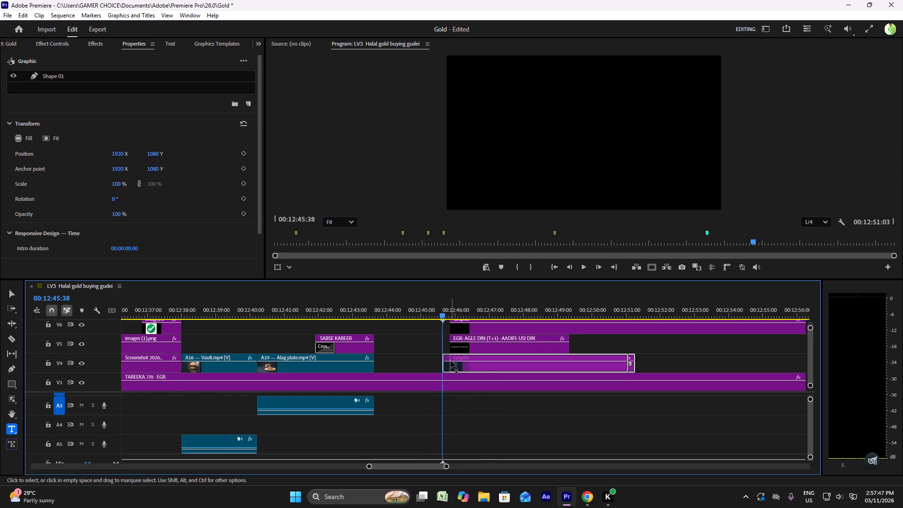
Extend the starts of the V5 settlement text and V6 source line back to the navy background's start at 00:12:45:38.
key(space)
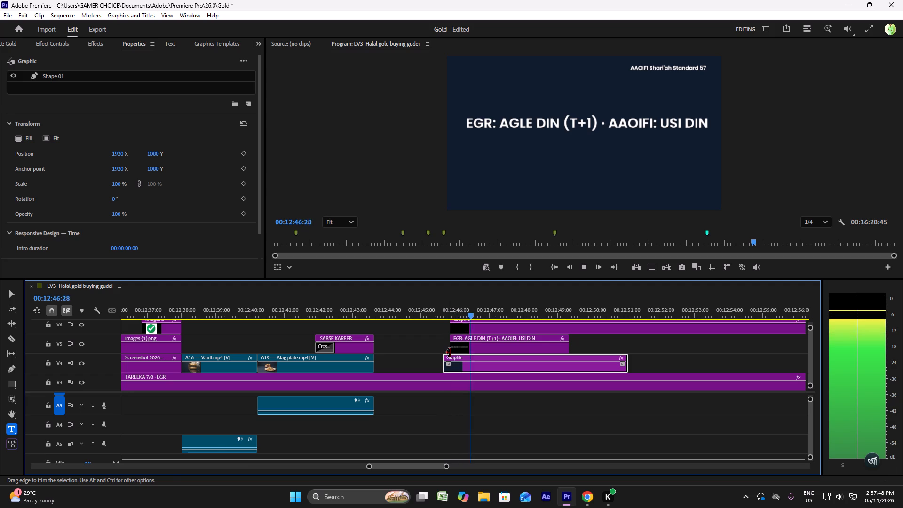
key(space)
drag(451, 346, 441, 345)
drag(447, 330, 440, 329)
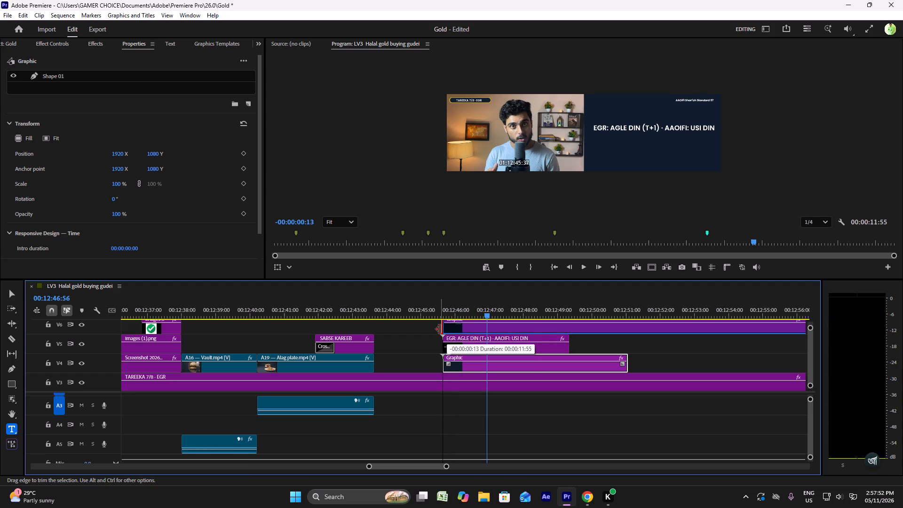
drag(440, 329, 439, 330)
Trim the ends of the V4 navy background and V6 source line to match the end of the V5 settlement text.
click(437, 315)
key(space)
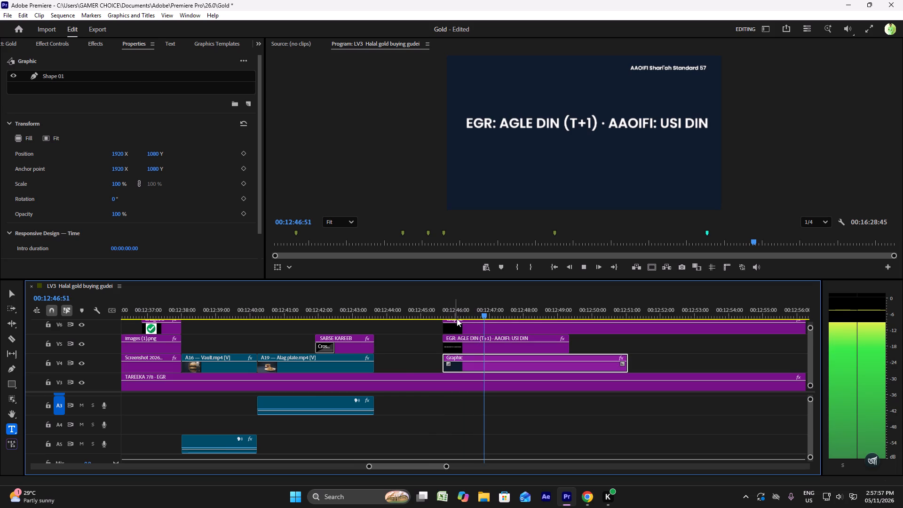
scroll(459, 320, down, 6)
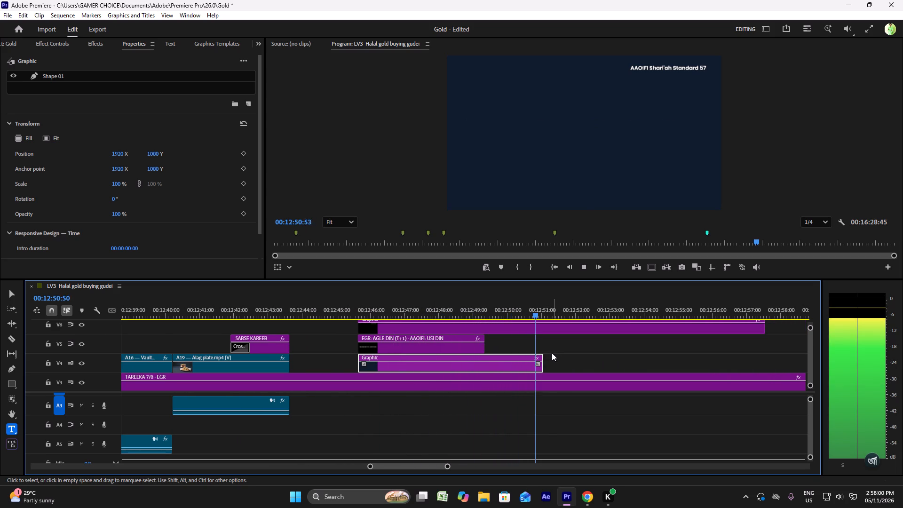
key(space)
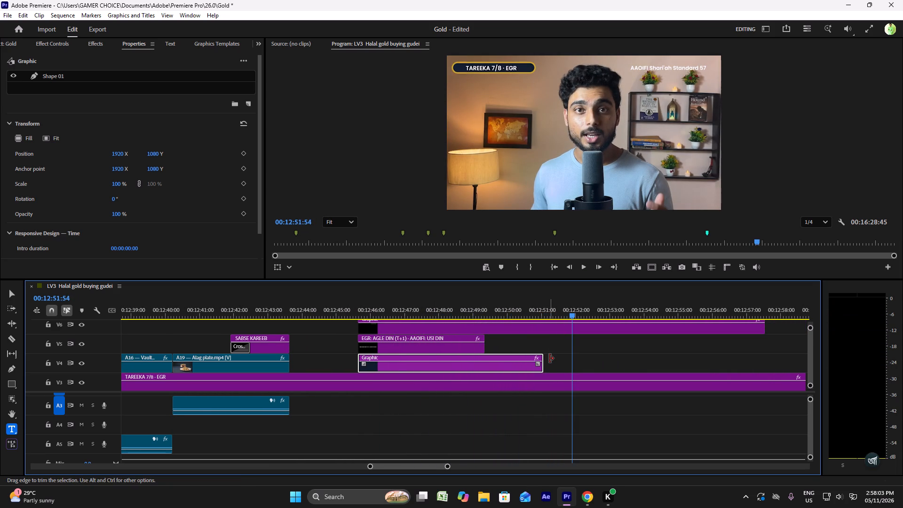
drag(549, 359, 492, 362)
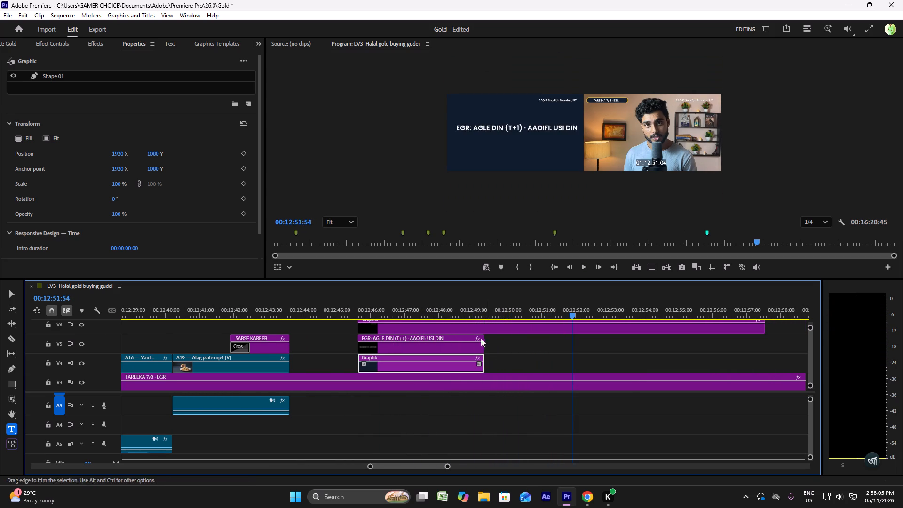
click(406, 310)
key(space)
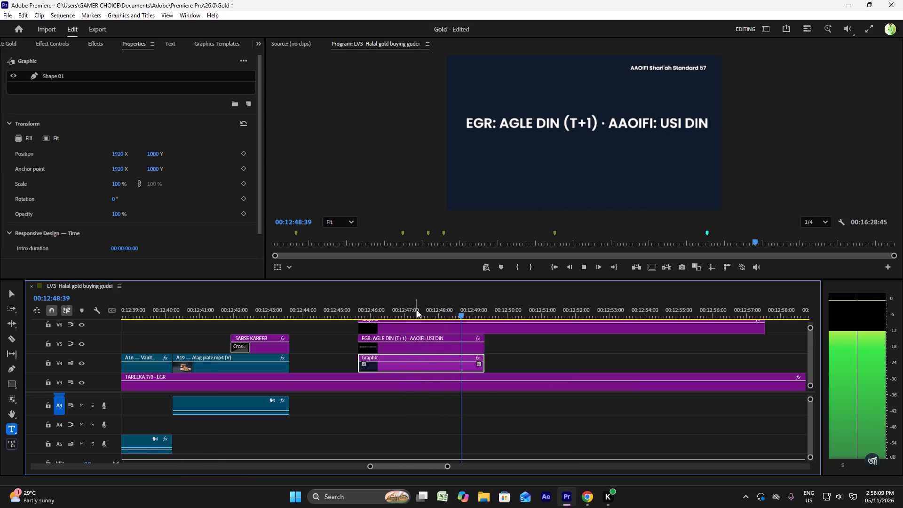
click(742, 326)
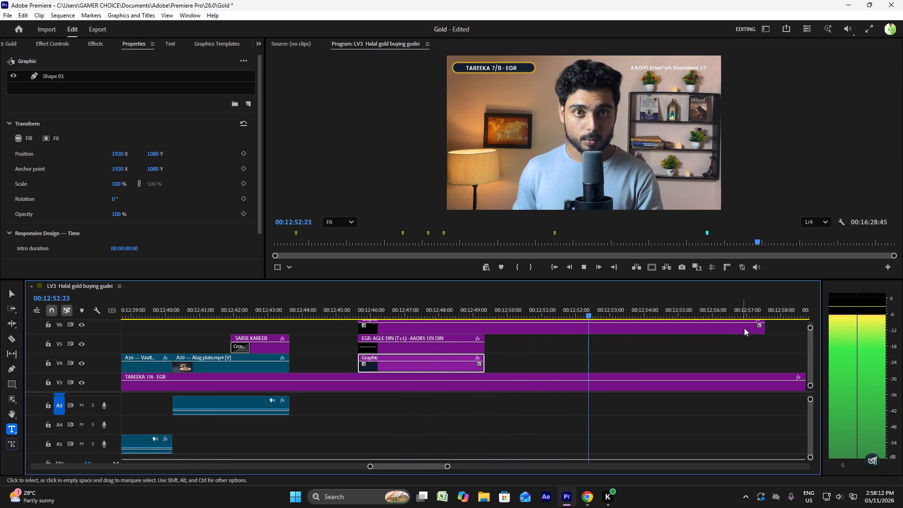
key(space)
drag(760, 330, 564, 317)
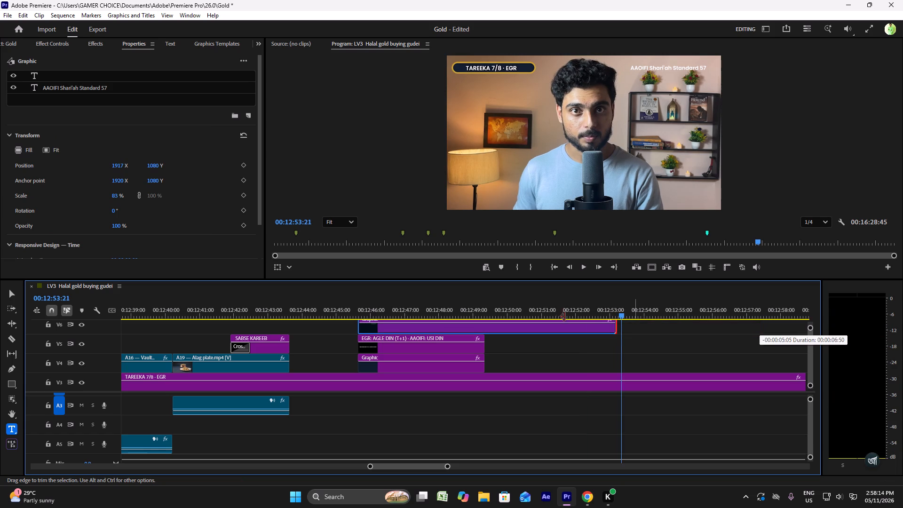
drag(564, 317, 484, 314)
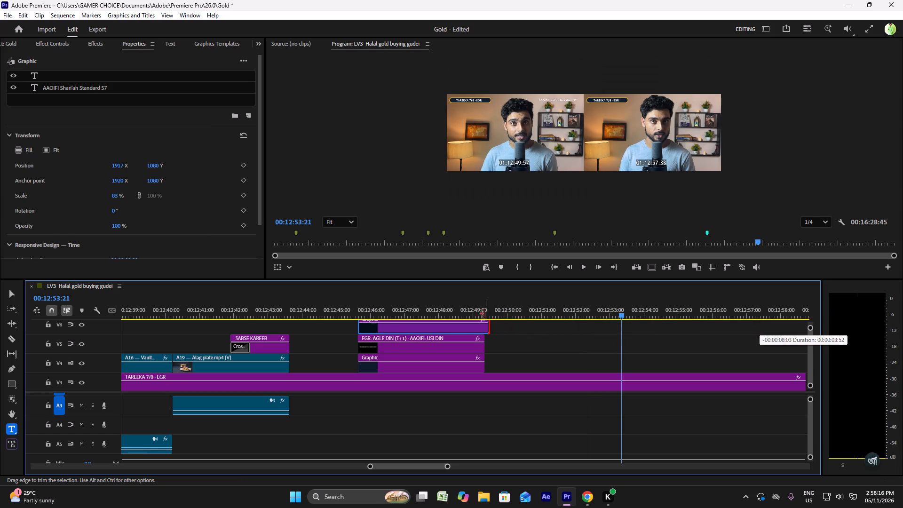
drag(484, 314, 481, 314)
Guided by playback, extend the end of the V6 AAOIFI source line to about 00:12:51:45.
click(367, 307)
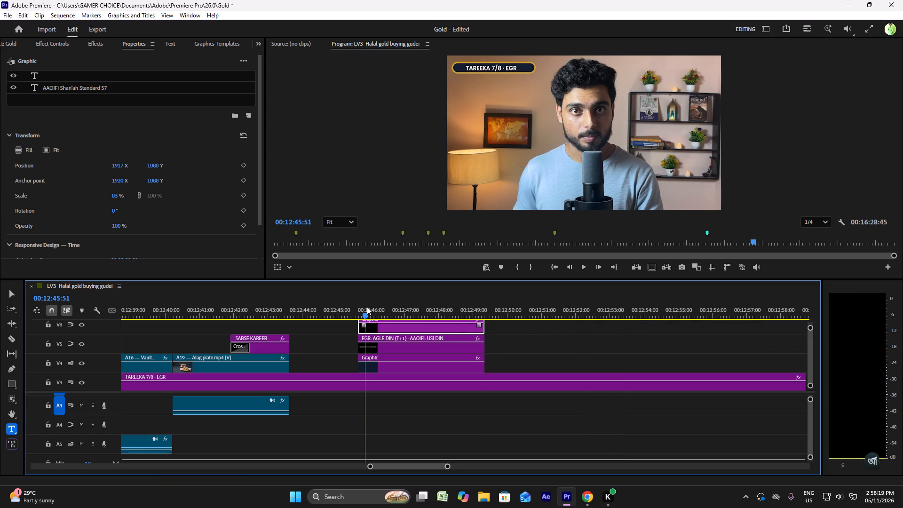
key(space)
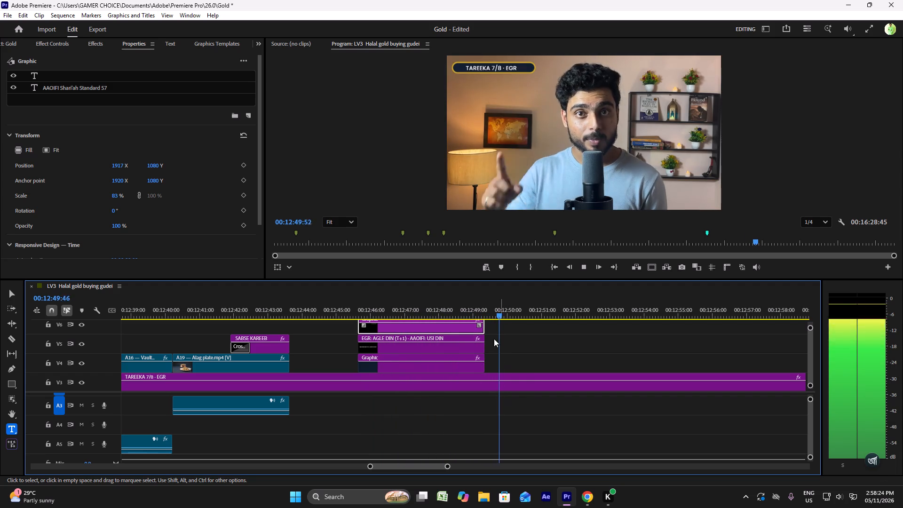
key(space)
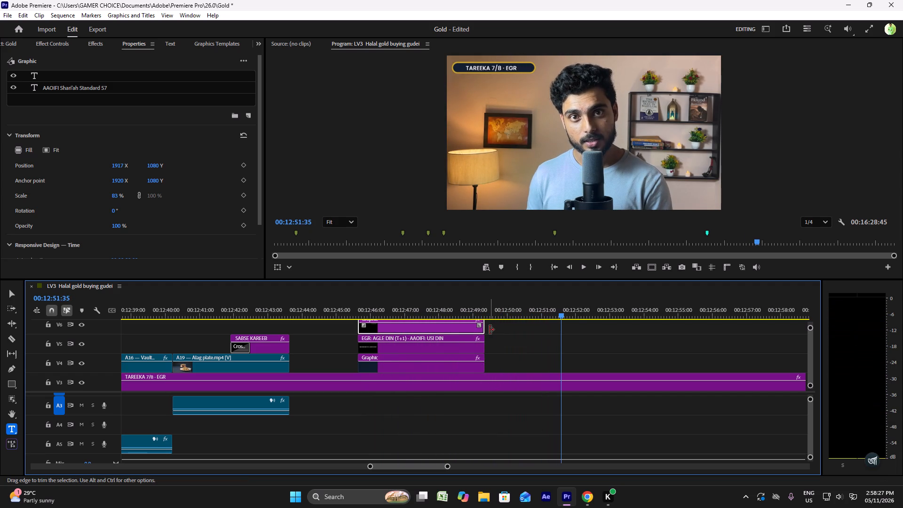
key(space)
key(space)
key(space)
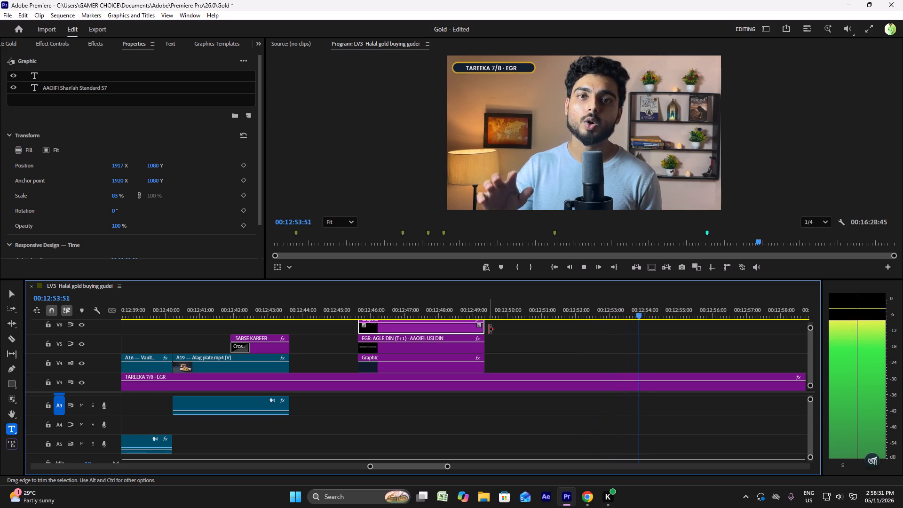
key(space)
drag(489, 329, 528, 335)
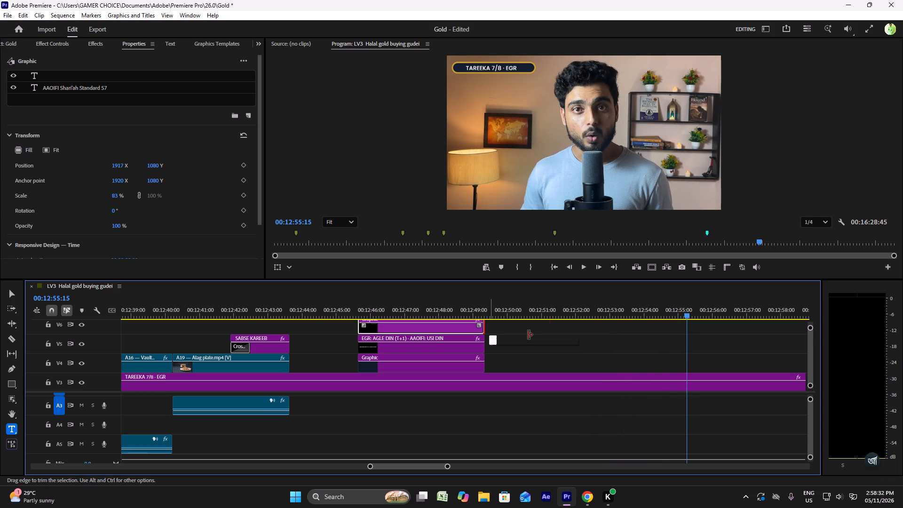
drag(528, 335, 568, 326)
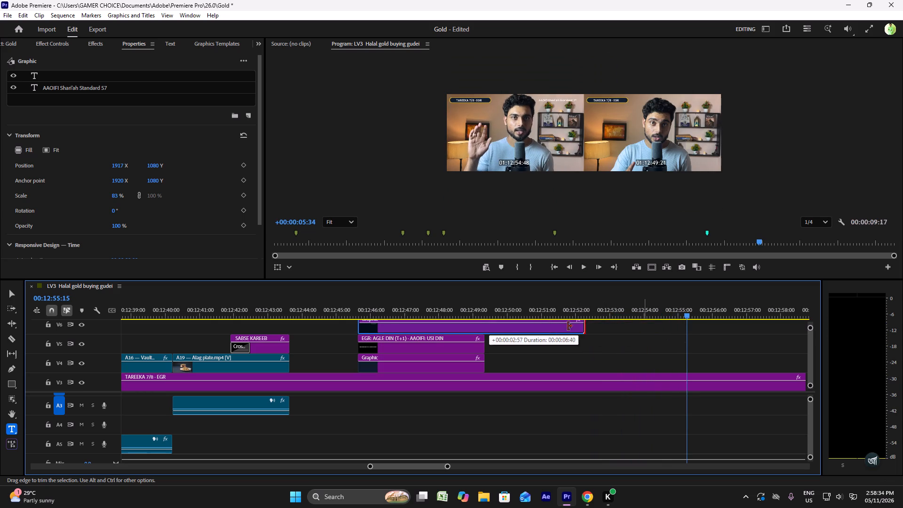
drag(568, 326, 559, 325)
click(501, 308)
key(space)
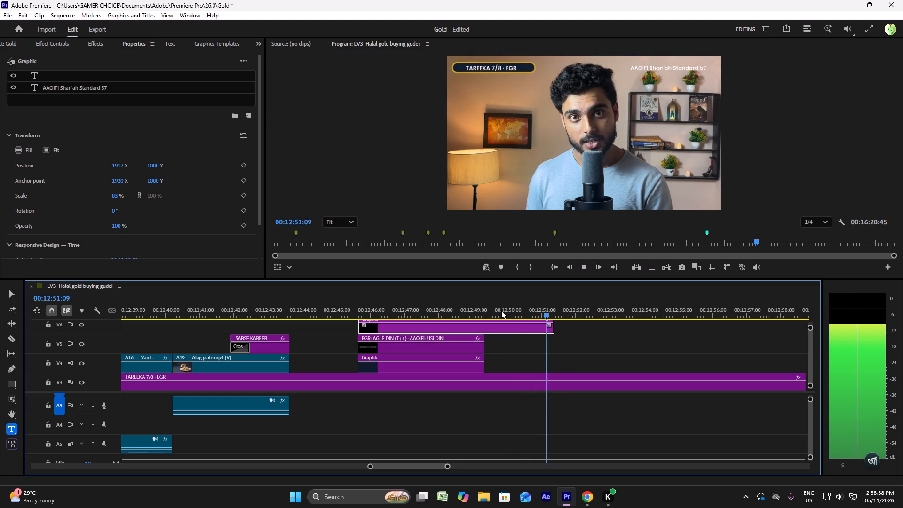
key(space)
drag(556, 326, 569, 328)
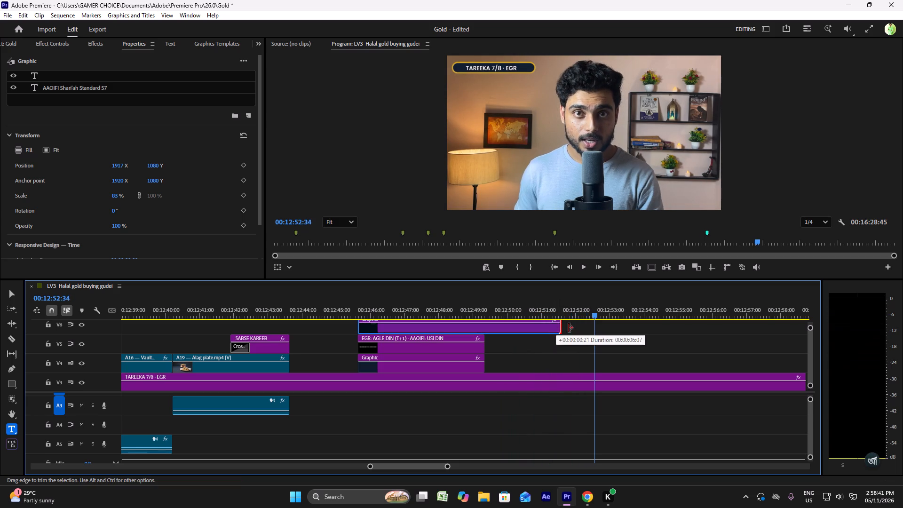
drag(569, 328, 569, 328)
Extend the ends of the V5 settlement text and V4 navy background to match the V6 source line's end, and check by playback.
click(538, 311)
key(space)
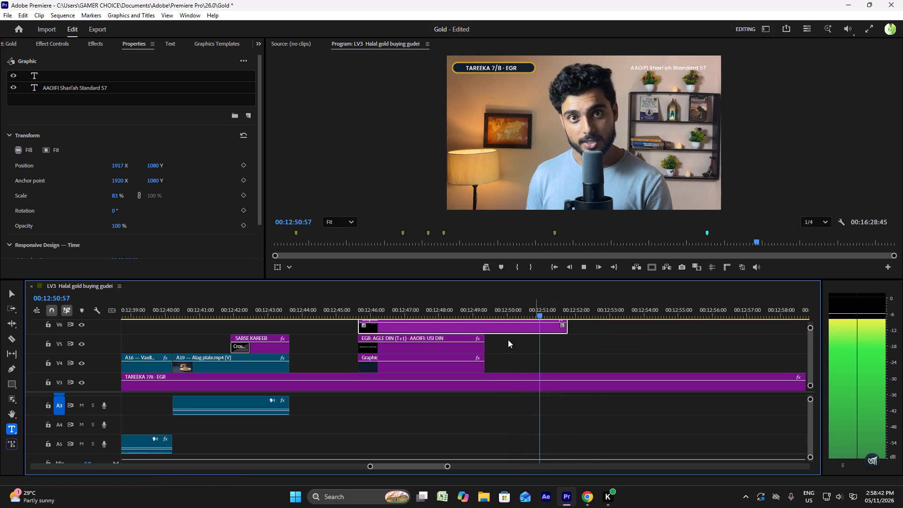
key(space)
drag(497, 344, 473, 361)
drag(485, 357, 538, 357)
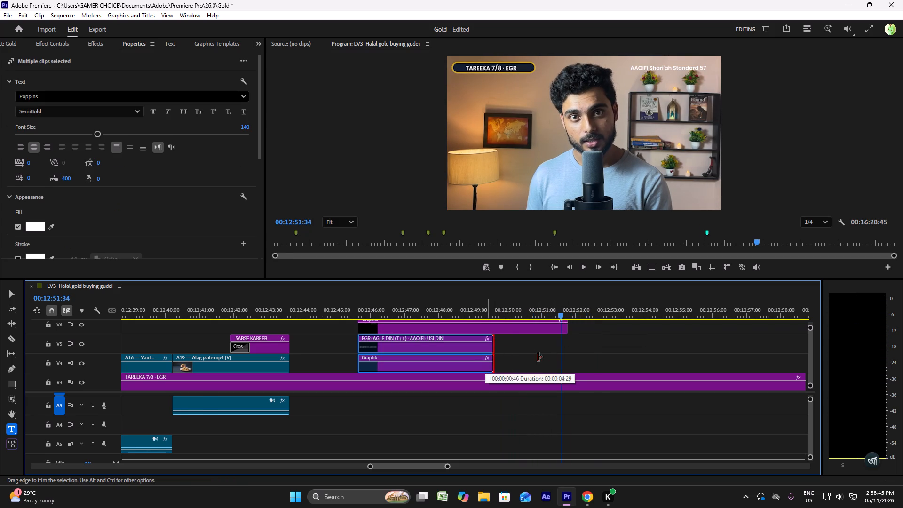
drag(538, 357, 567, 358)
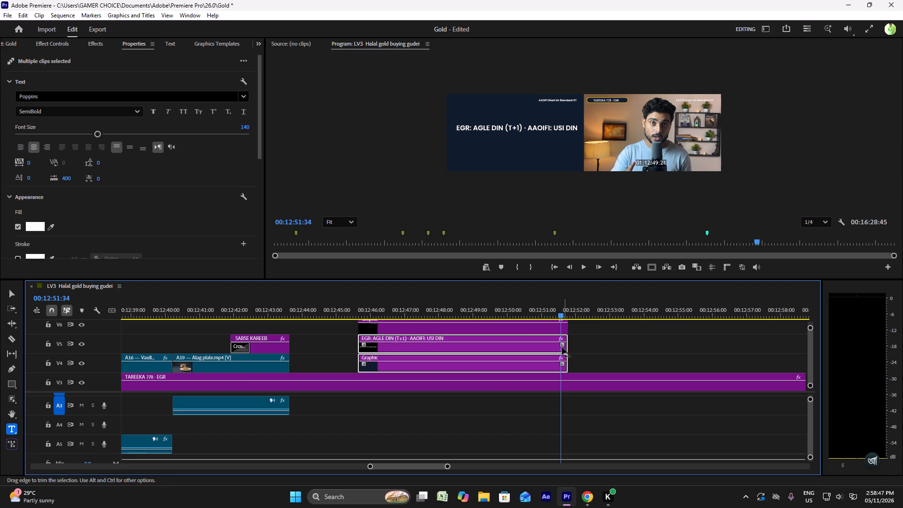
click(502, 306)
key(space)
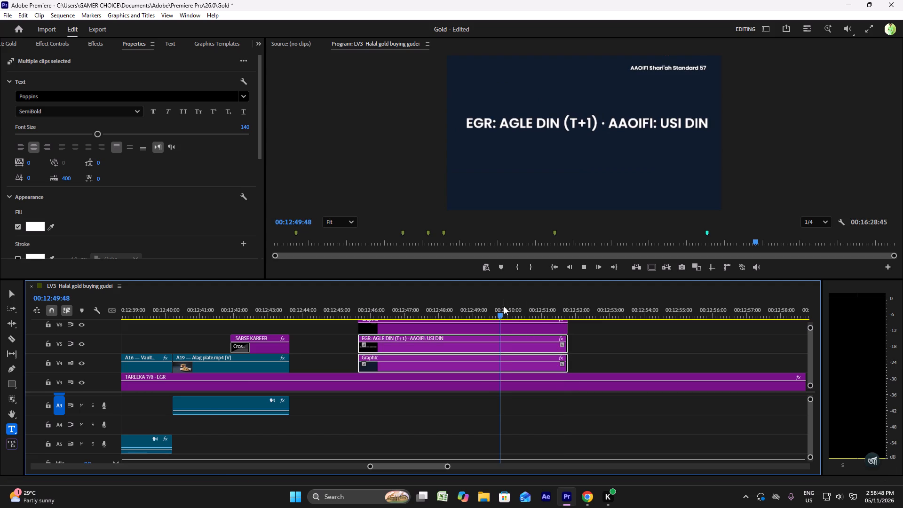
key(space)
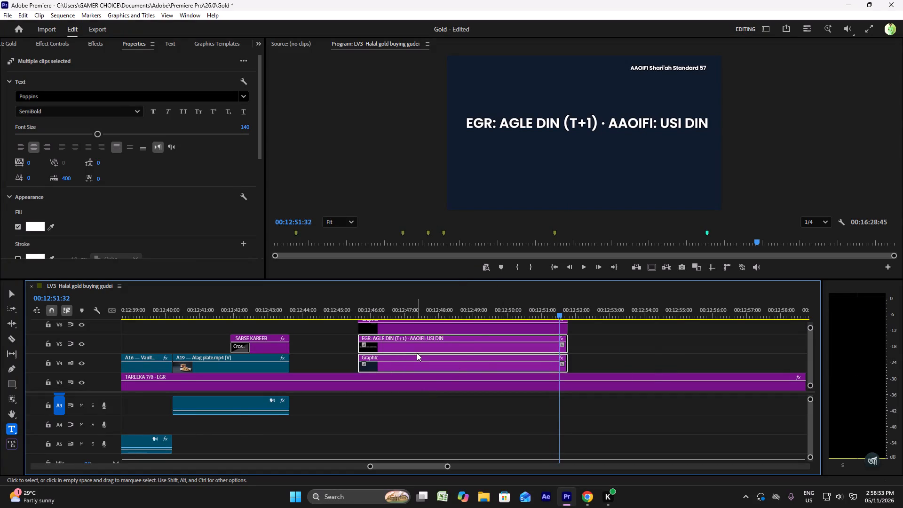
Add a Typewriter transition at the start of the V5 settlement text clip.
click(660, 346)
click(538, 345)
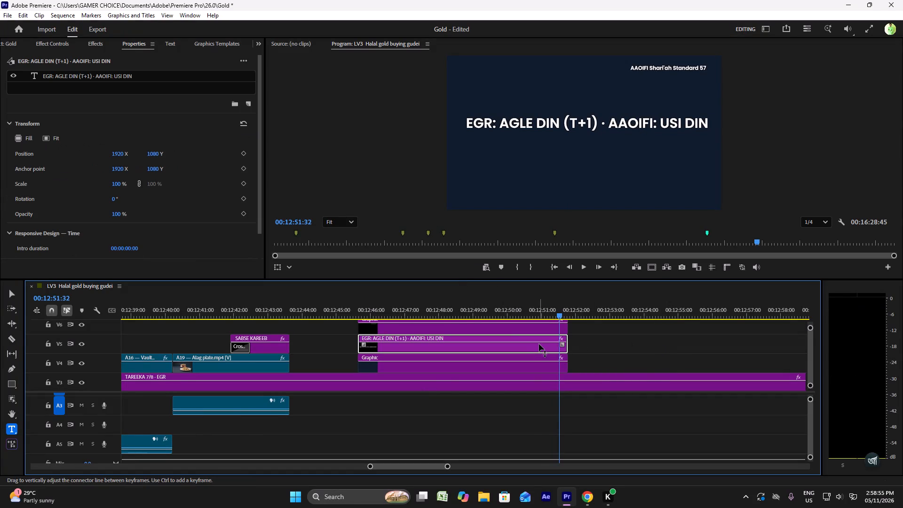
drag(365, 346, 405, 347)
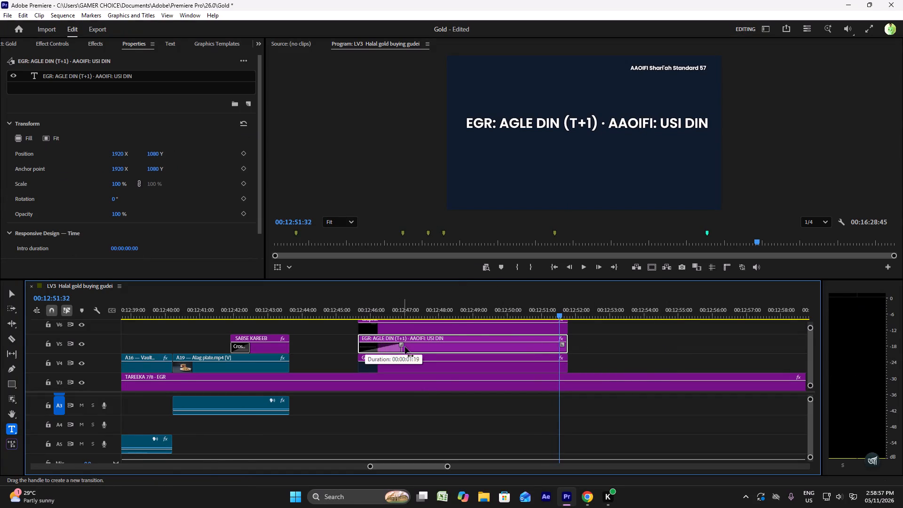
drag(405, 347, 412, 348)
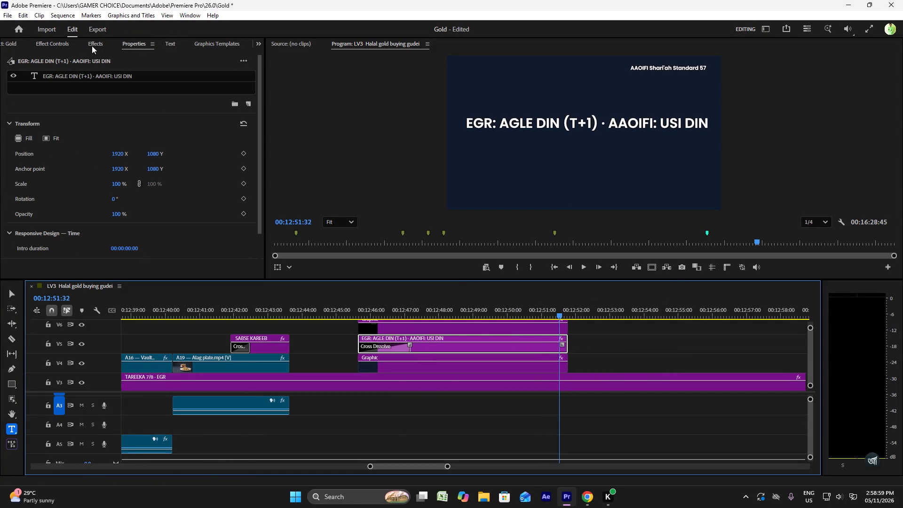
click(95, 46)
click(10, 131)
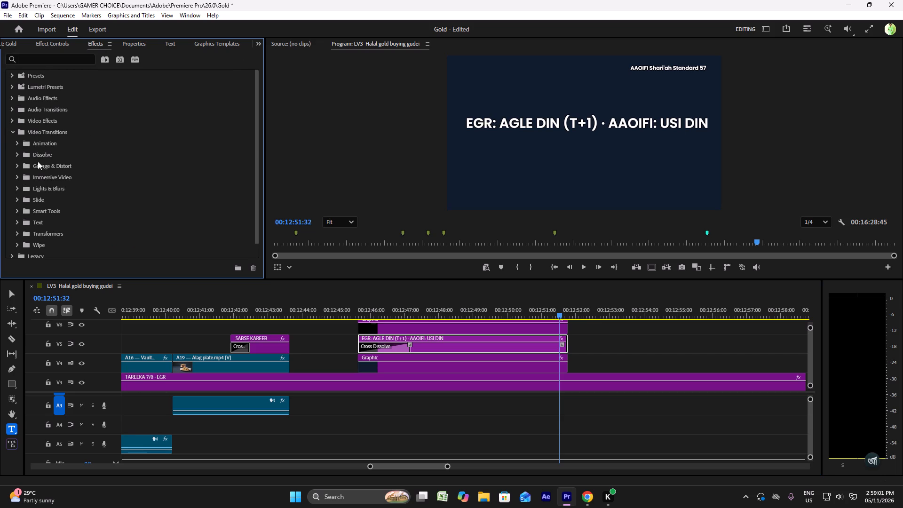
click(16, 221)
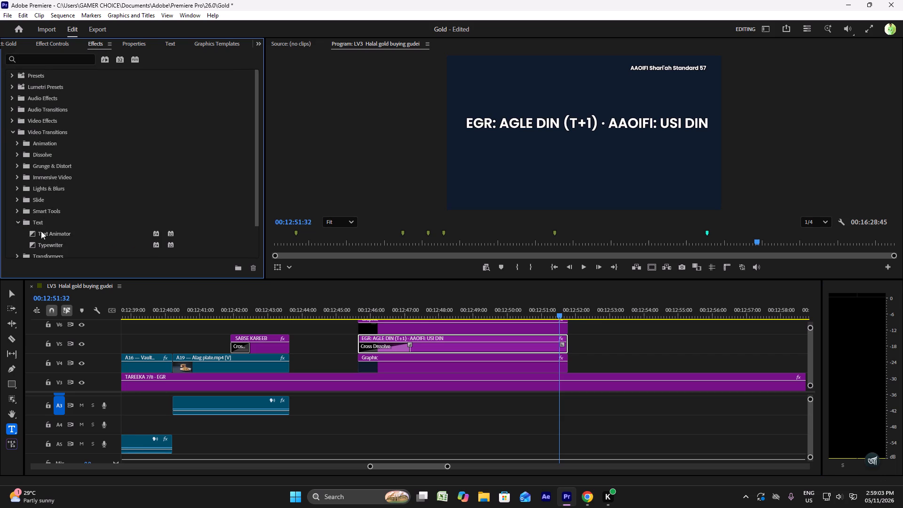
double_click(49, 242)
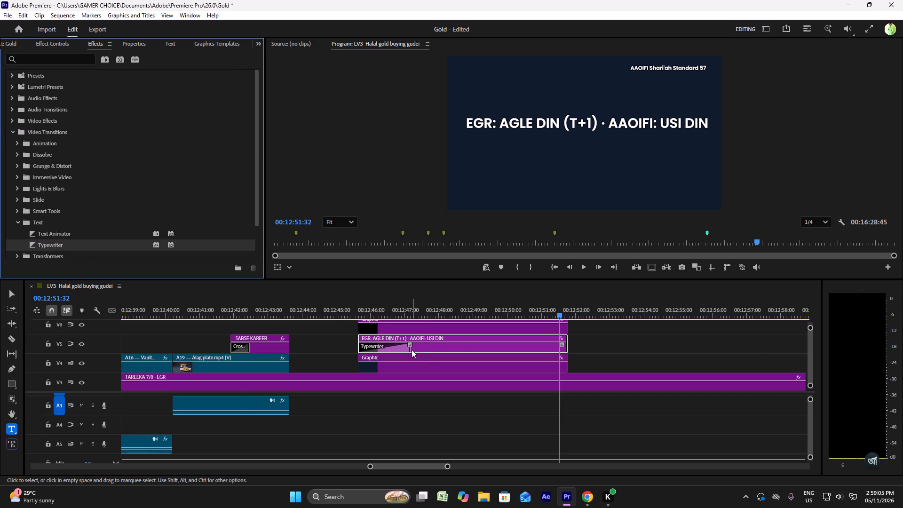
Guided by playback, lengthen the Typewriter transition on the V5 settlement text to about 5.5 seconds.
drag(409, 344, 481, 343)
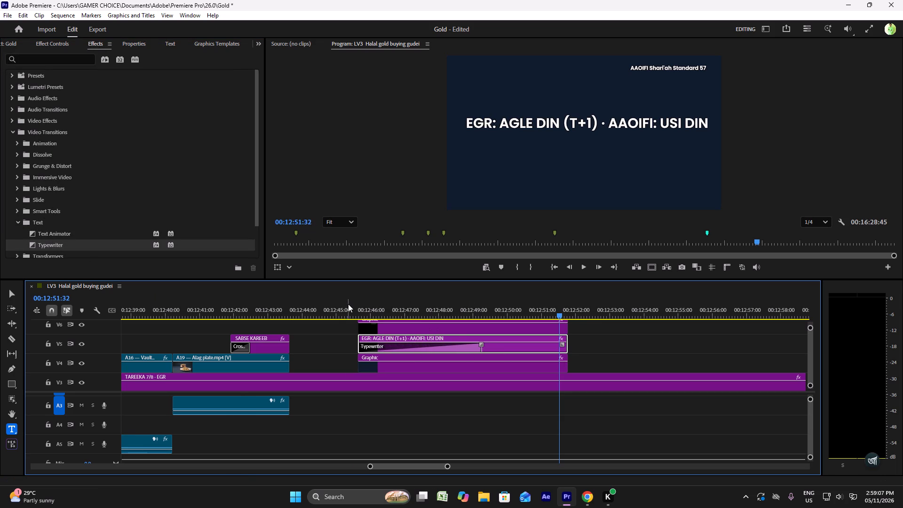
click(348, 304)
key(space)
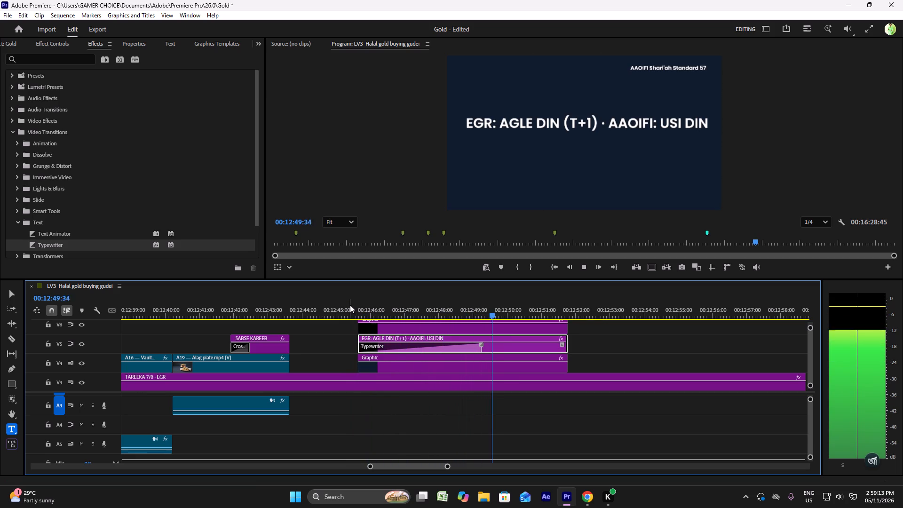
key(space)
drag(482, 344, 520, 344)
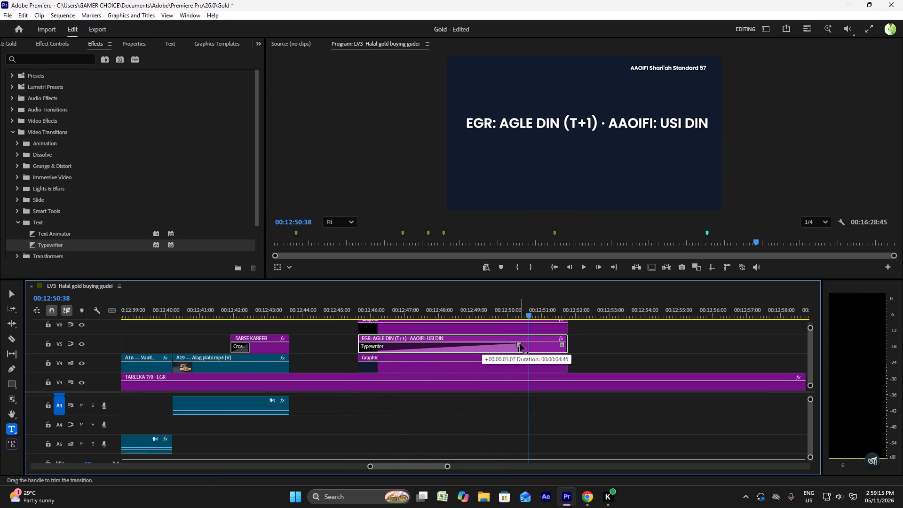
drag(520, 344, 550, 344)
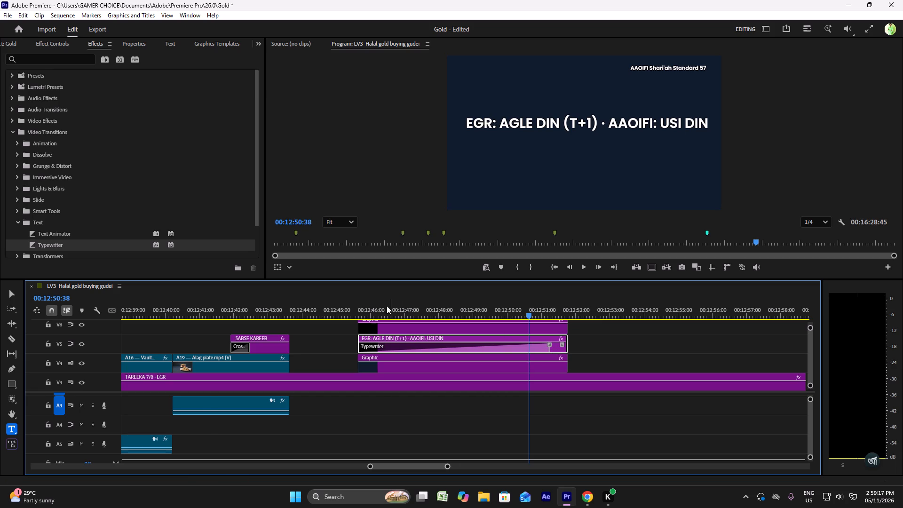
Play back the EGR graphic and extend the end of the V5 settlement text to about 00:12:55:30.
click(368, 306)
key(space)
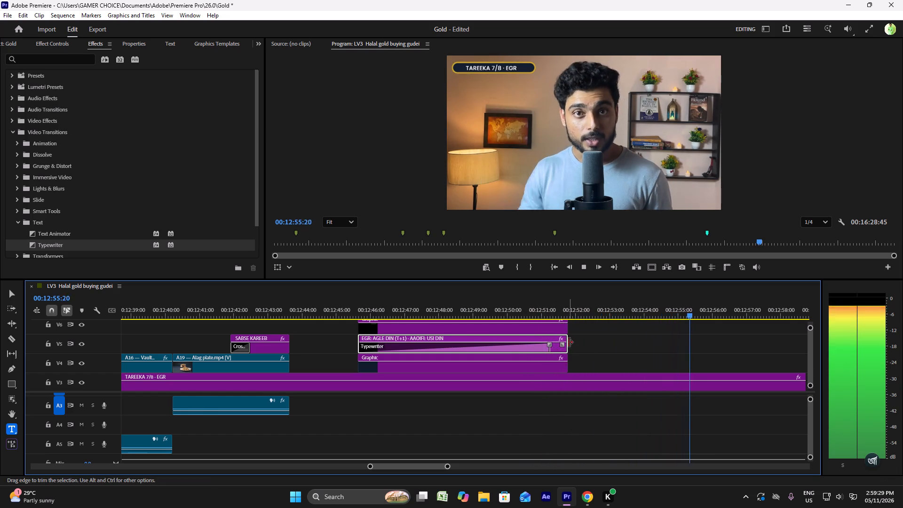
key(space)
drag(570, 345, 634, 352)
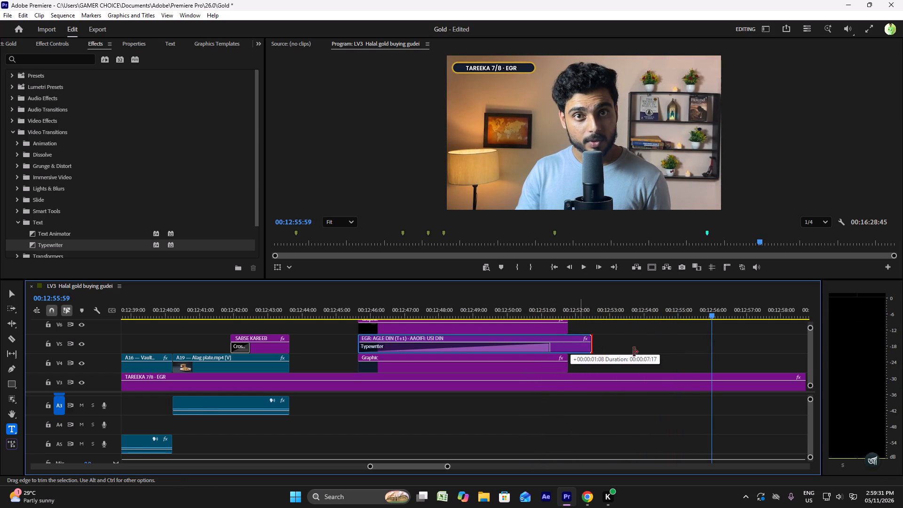
drag(634, 352, 698, 352)
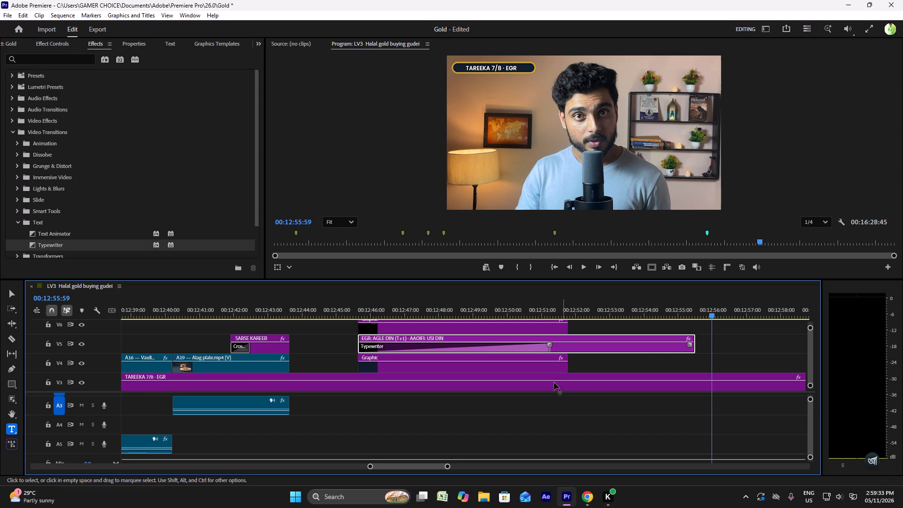
ctrl+scroll(457, 422, down, 4)
ctrl+scroll(450, 426, up, 11)
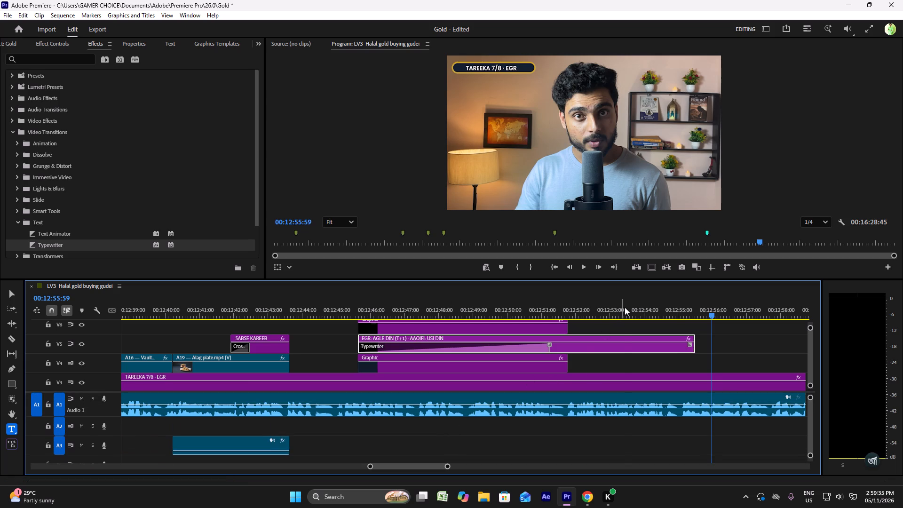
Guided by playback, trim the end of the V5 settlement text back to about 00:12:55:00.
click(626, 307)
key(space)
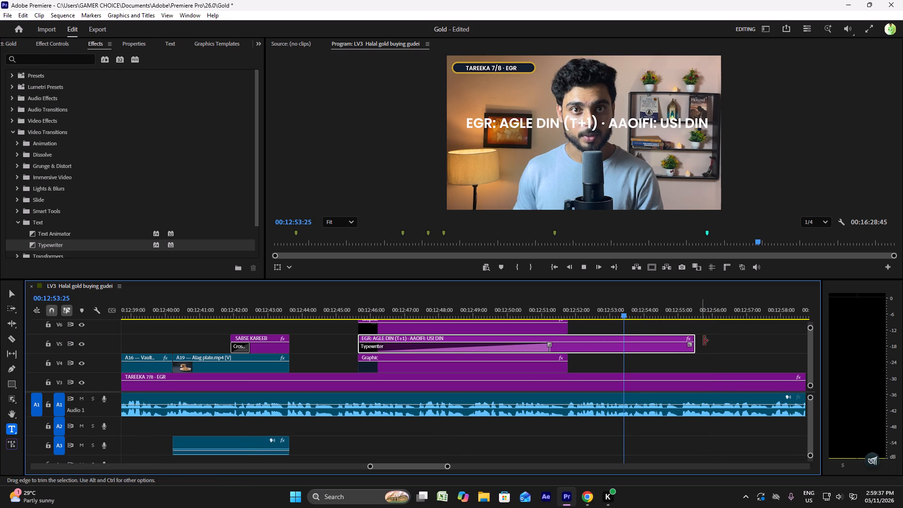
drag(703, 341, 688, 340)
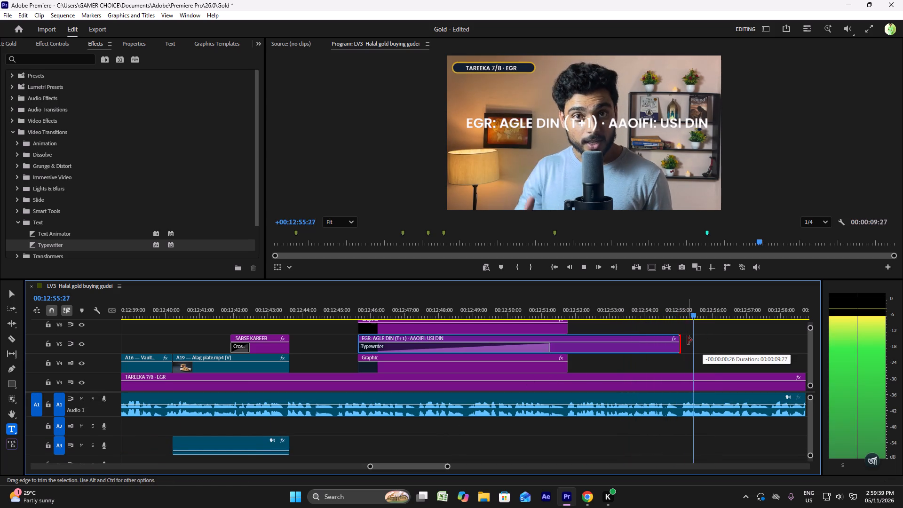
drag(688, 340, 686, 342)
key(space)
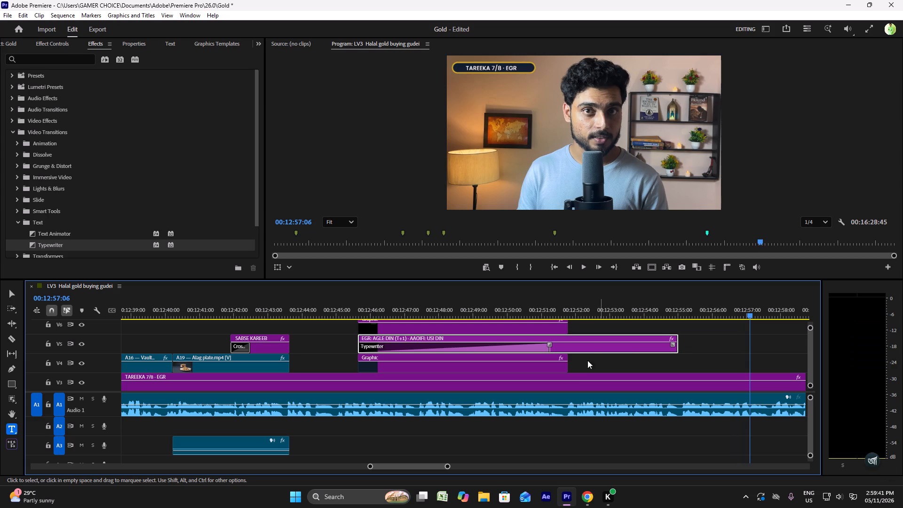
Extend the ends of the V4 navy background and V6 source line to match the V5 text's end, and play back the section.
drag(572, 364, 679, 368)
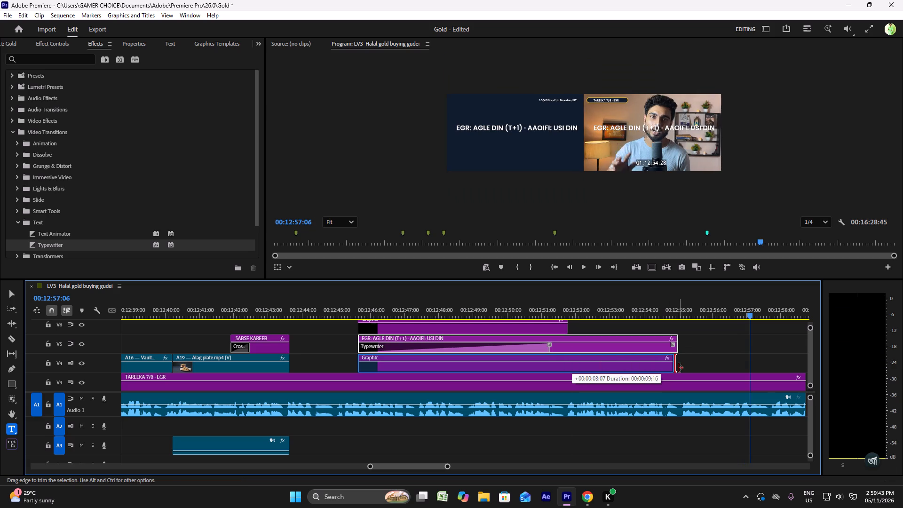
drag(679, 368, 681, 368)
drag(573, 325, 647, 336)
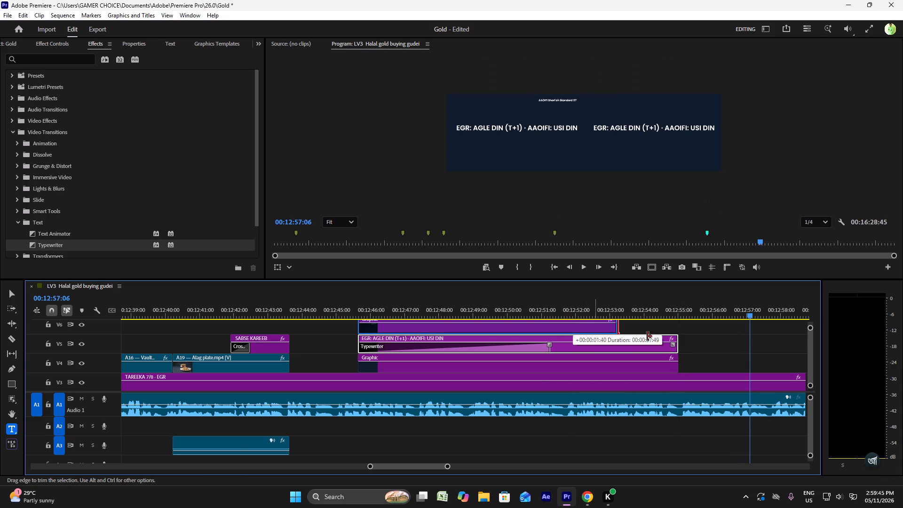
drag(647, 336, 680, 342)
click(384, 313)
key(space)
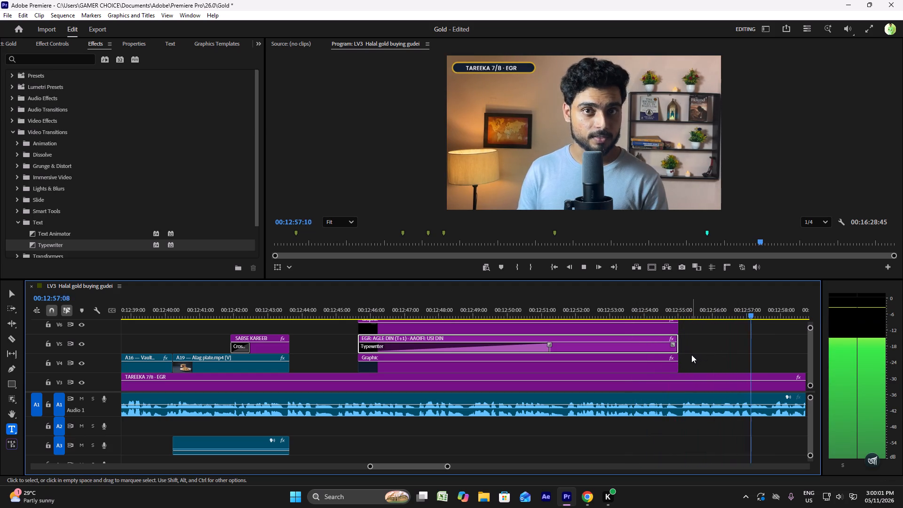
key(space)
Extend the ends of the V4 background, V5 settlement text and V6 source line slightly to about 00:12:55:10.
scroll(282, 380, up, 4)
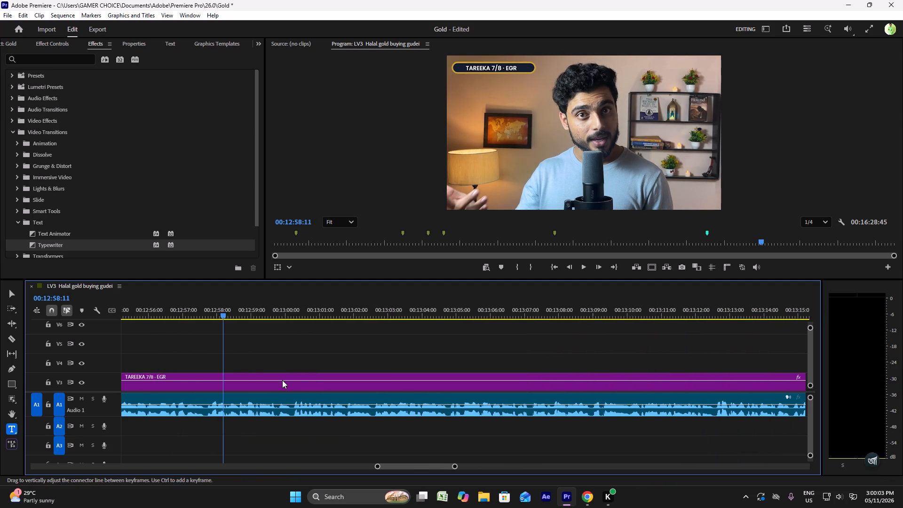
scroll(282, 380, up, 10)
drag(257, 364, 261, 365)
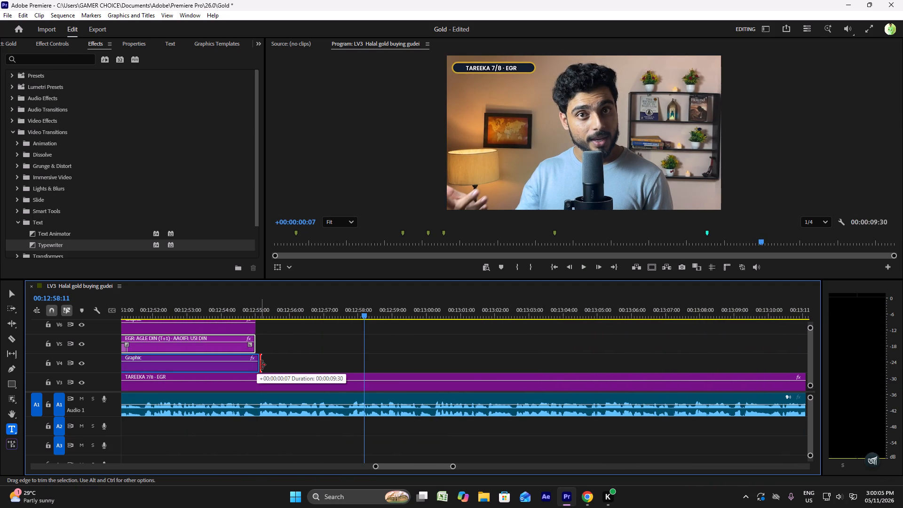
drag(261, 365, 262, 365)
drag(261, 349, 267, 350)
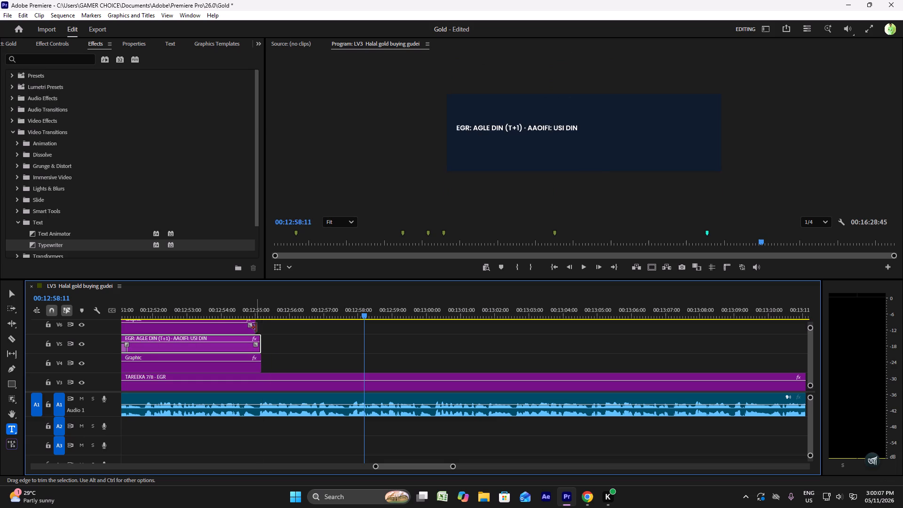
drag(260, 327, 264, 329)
Play back the EGR graphic and shorten the V5 Typewriter transition to finish at about 00:12:50:00.
scroll(167, 325, up, 4)
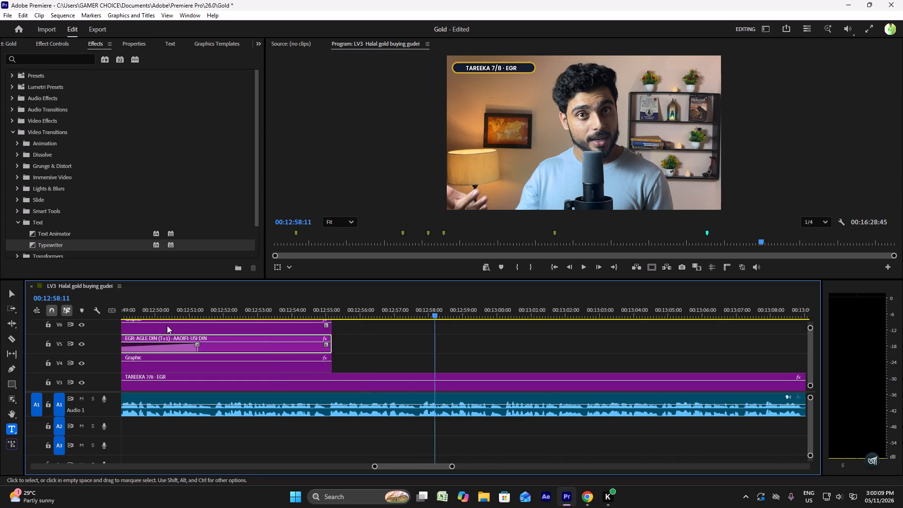
scroll(167, 325, up, 16)
click(205, 314)
click(236, 312)
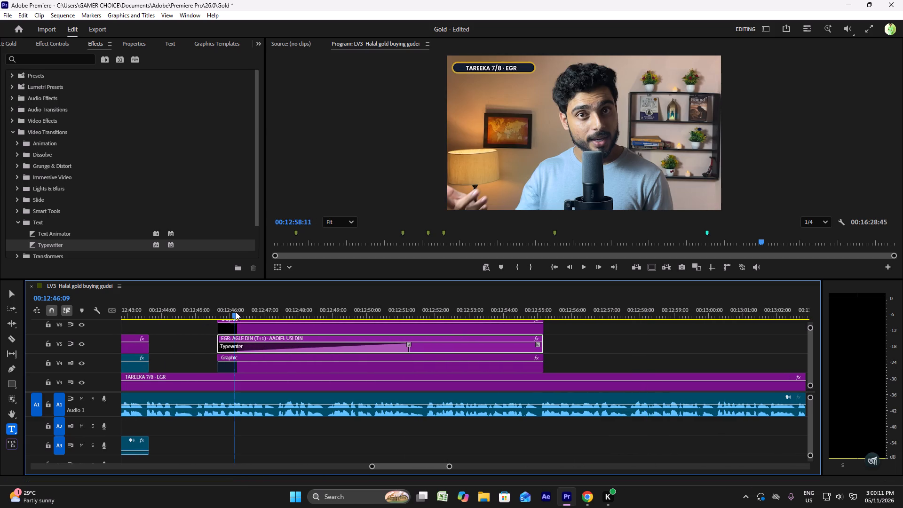
key(space)
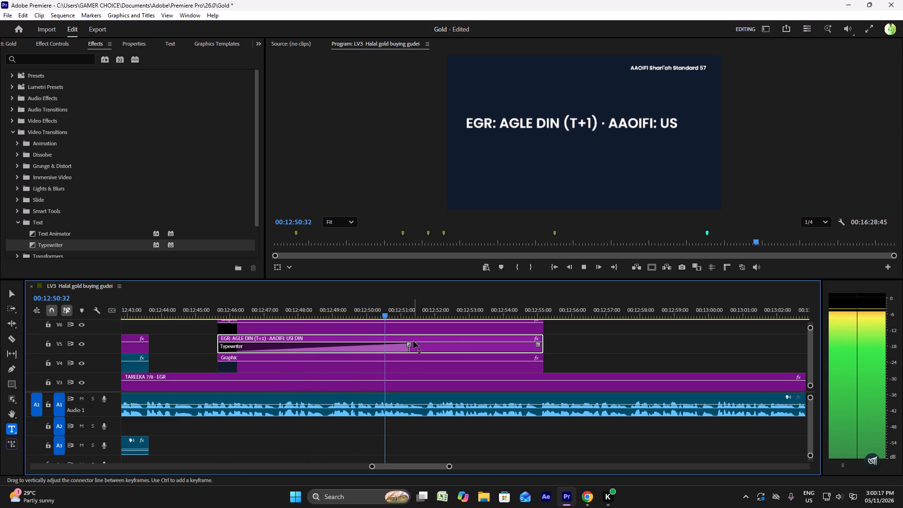
key(space)
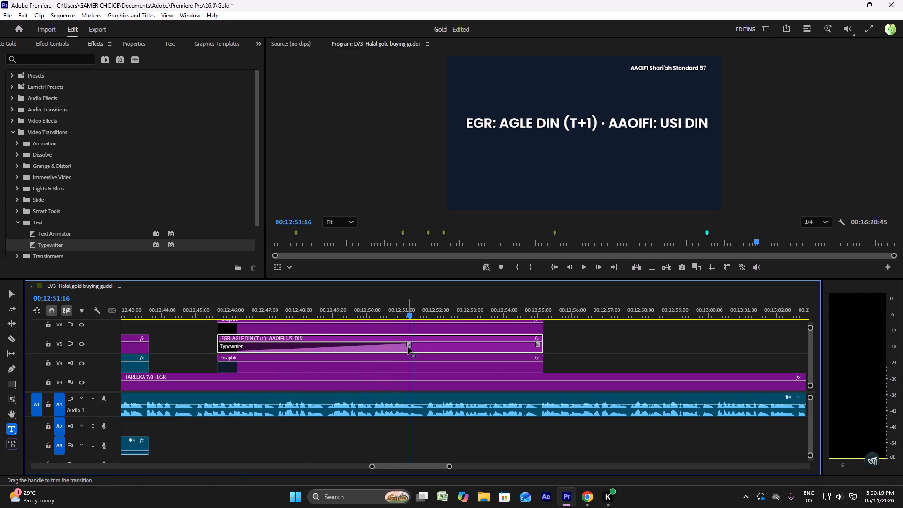
drag(408, 347, 366, 343)
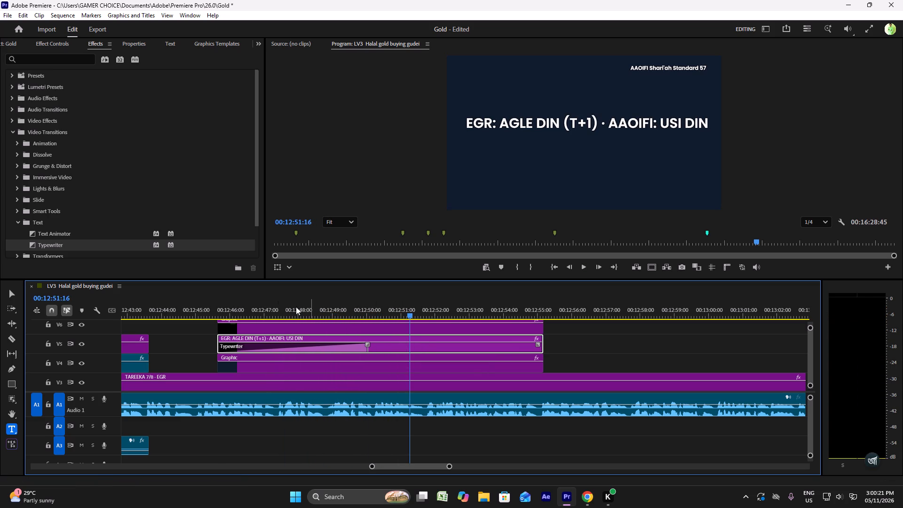
Guided by playback, trim the ends of the V4 background, V5 settlement text and V6 source line back to about 00:12:51:40.
click(278, 296)
click(281, 302)
key(space)
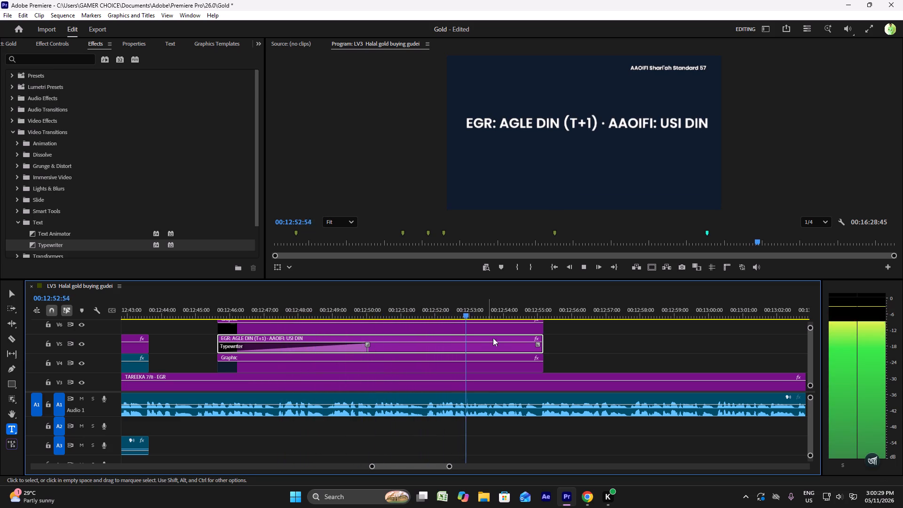
key(space)
drag(547, 361, 478, 369)
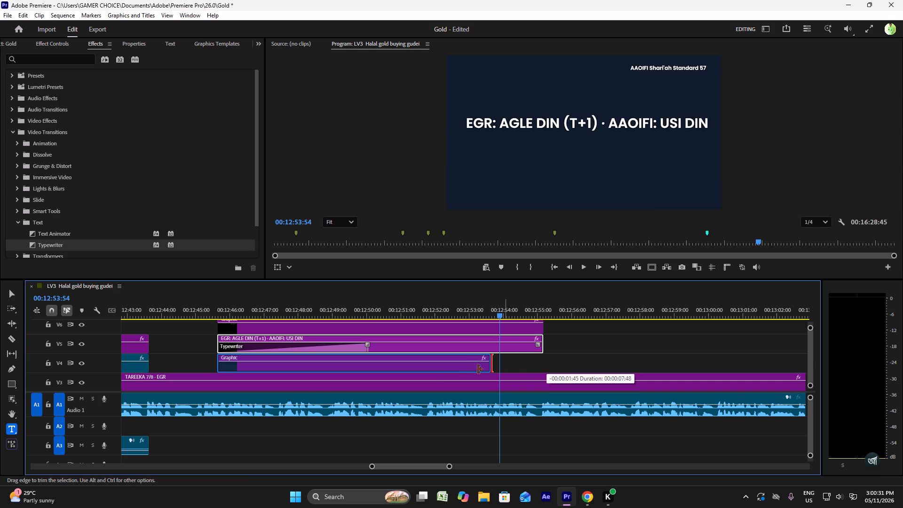
drag(478, 369, 424, 379)
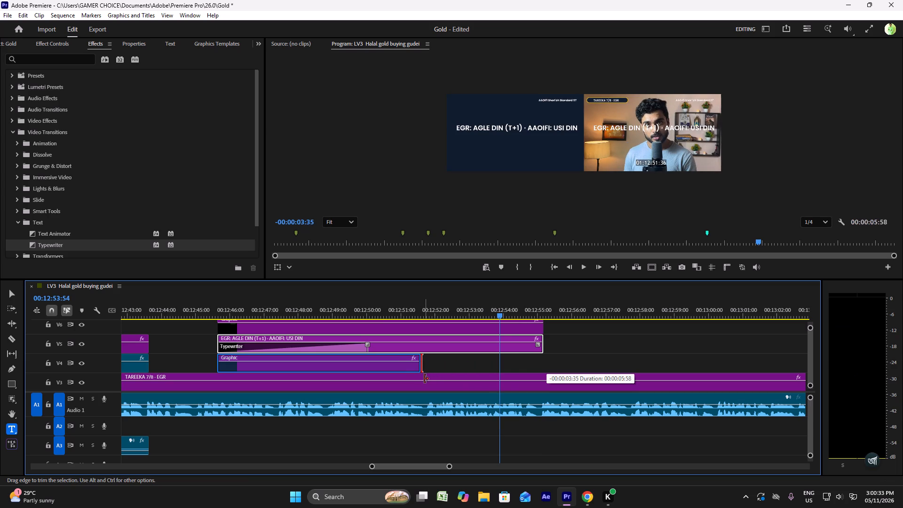
drag(424, 379, 428, 381)
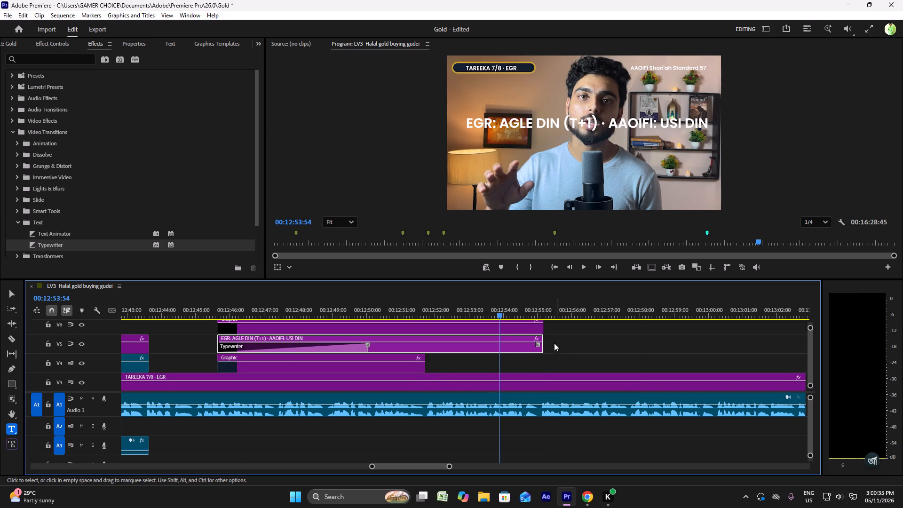
drag(547, 342, 429, 345)
drag(551, 325, 450, 331)
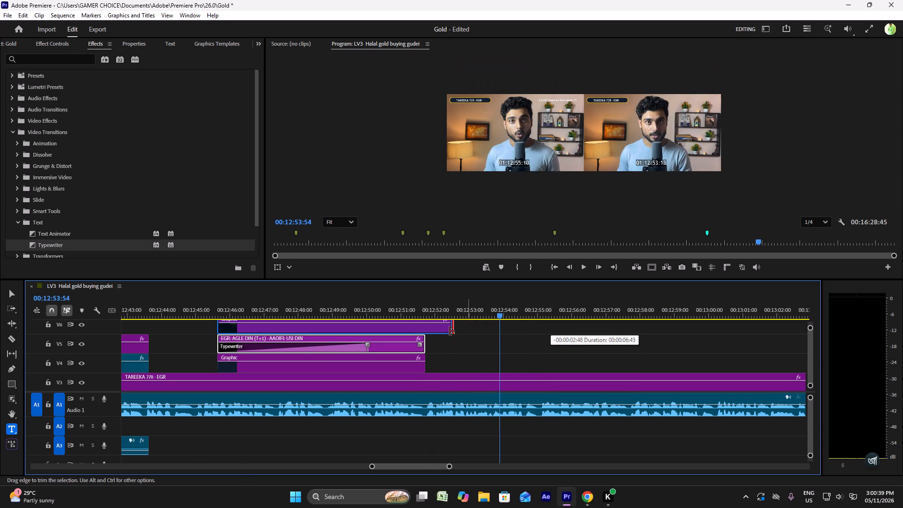
drag(450, 331, 429, 331)
click(396, 314)
key(space)
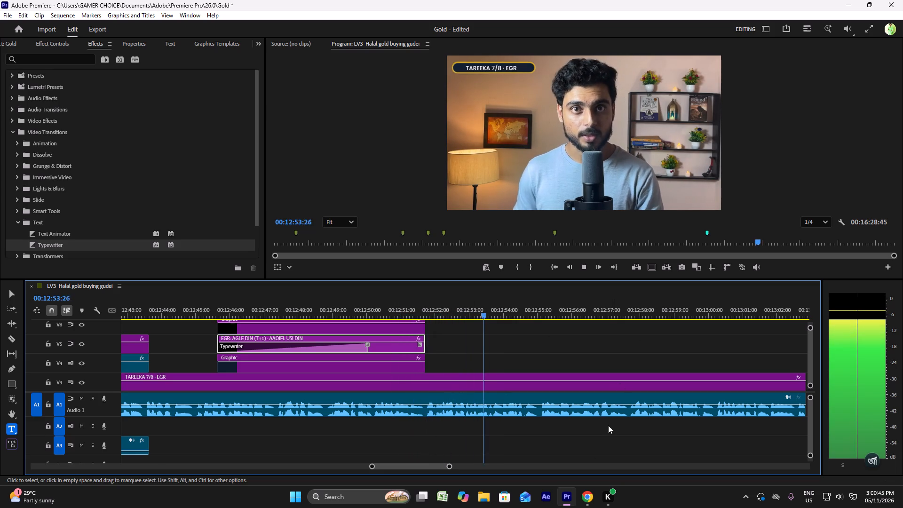
Read the brief's instruction for the line "Isiliye EGR bhi peela" and play the narration after 00:12:59 to find its cue.
click(586, 491)
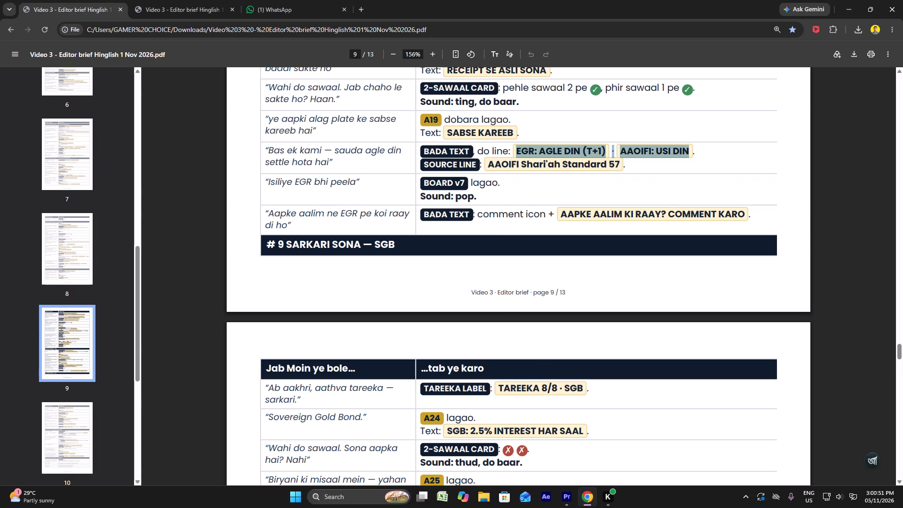
drag(481, 198, 417, 187)
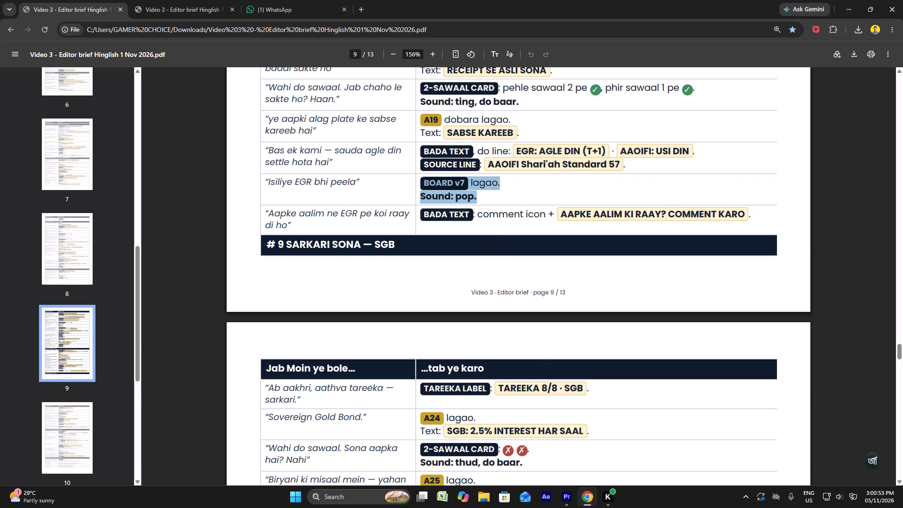
drag(417, 187, 417, 186)
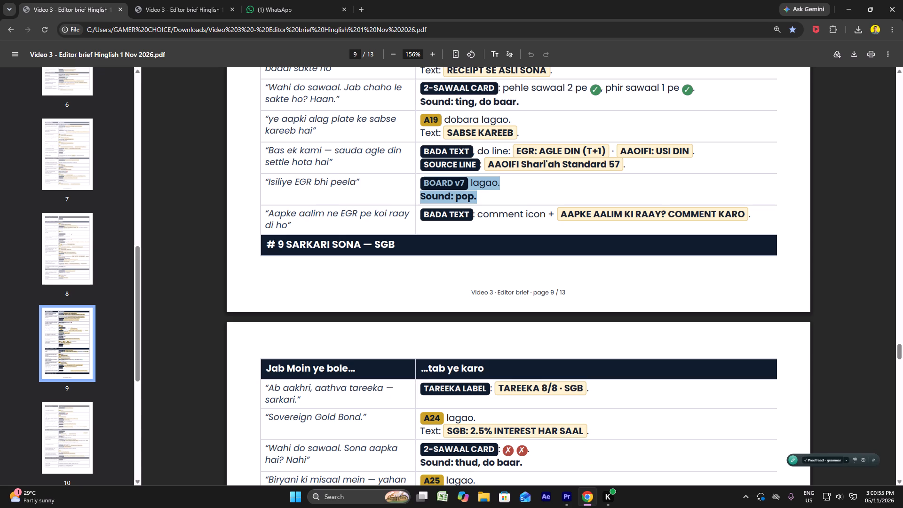
click(573, 500)
key(space)
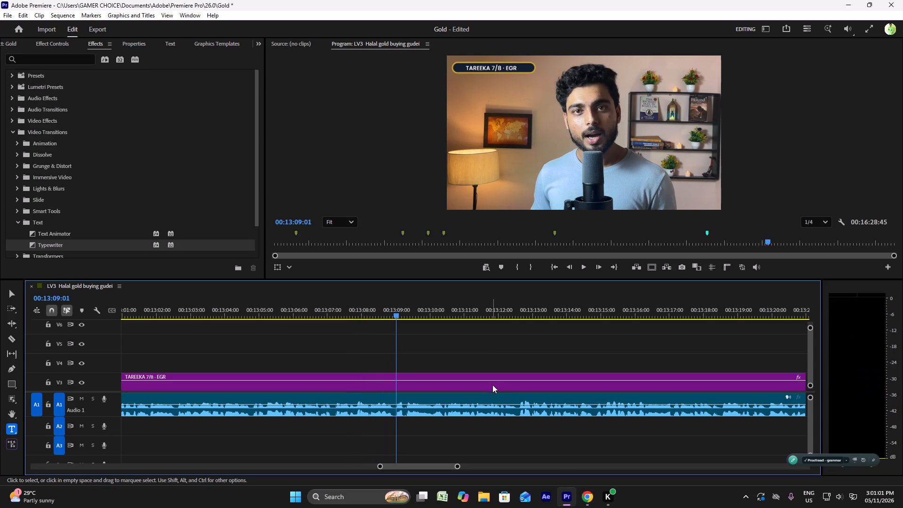
alt+scroll(497, 389, up, 5)
alt+scroll(497, 389, down, 11)
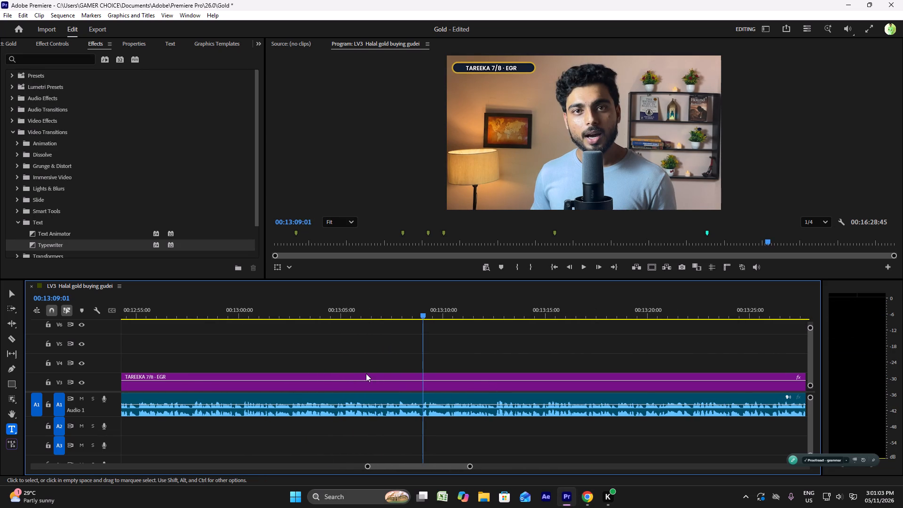
click(224, 318)
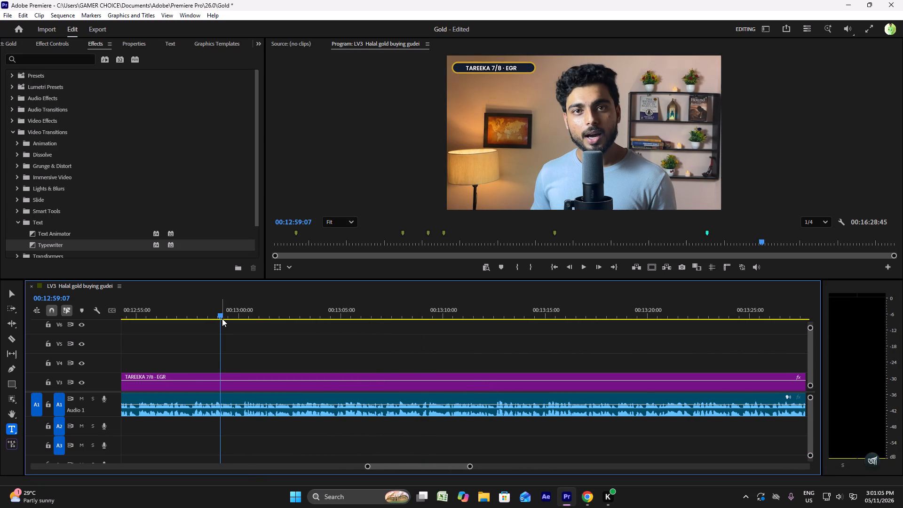
key(space)
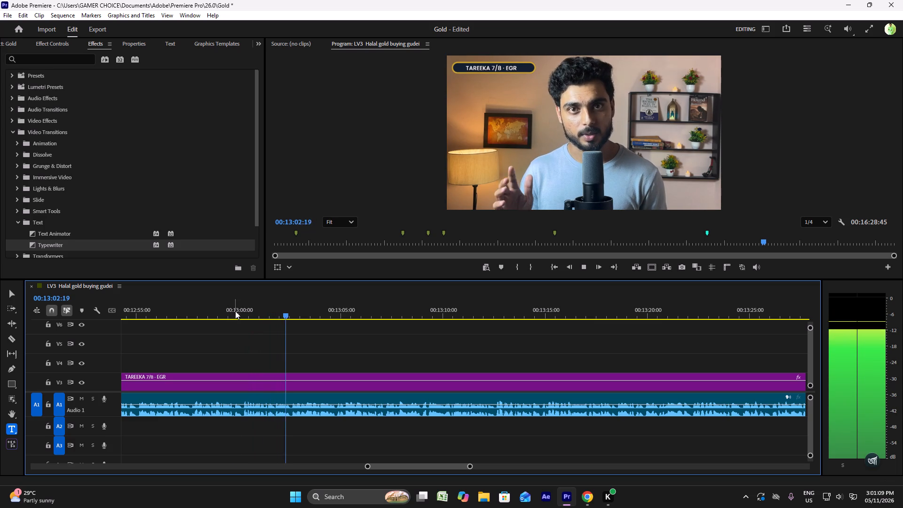
click(235, 311)
click(9, 50)
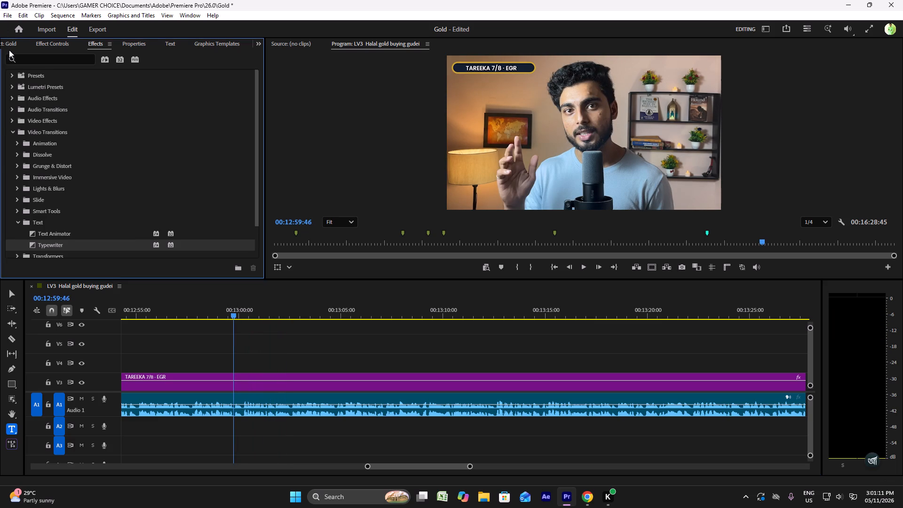
click(7, 43)
scroll(147, 168, down, 9)
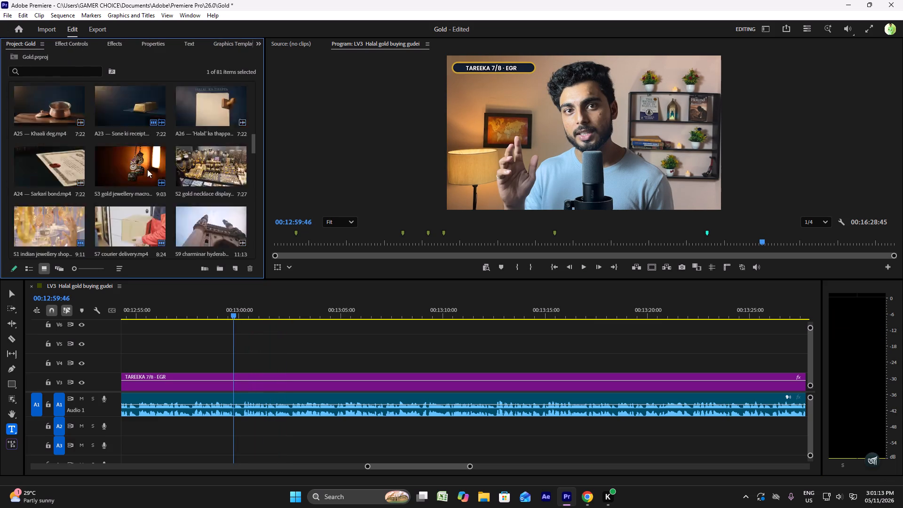
scroll(147, 169, down, 9)
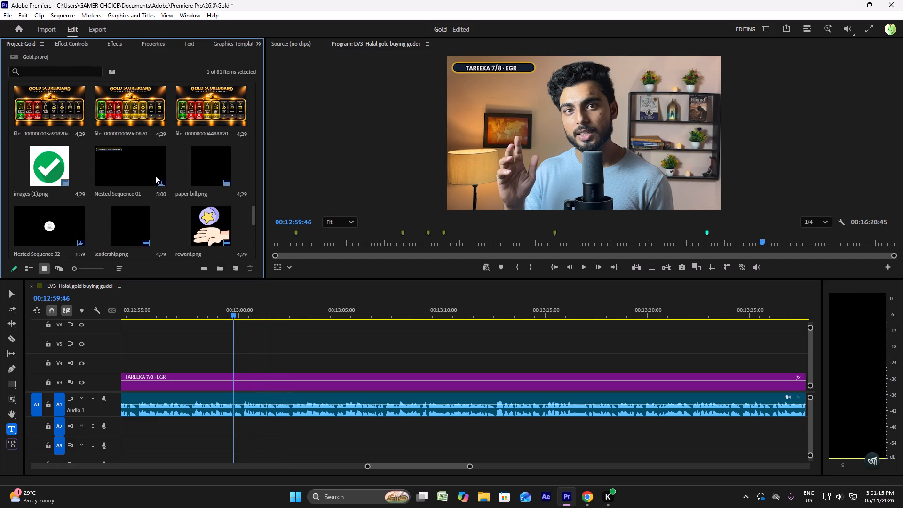
key(space)
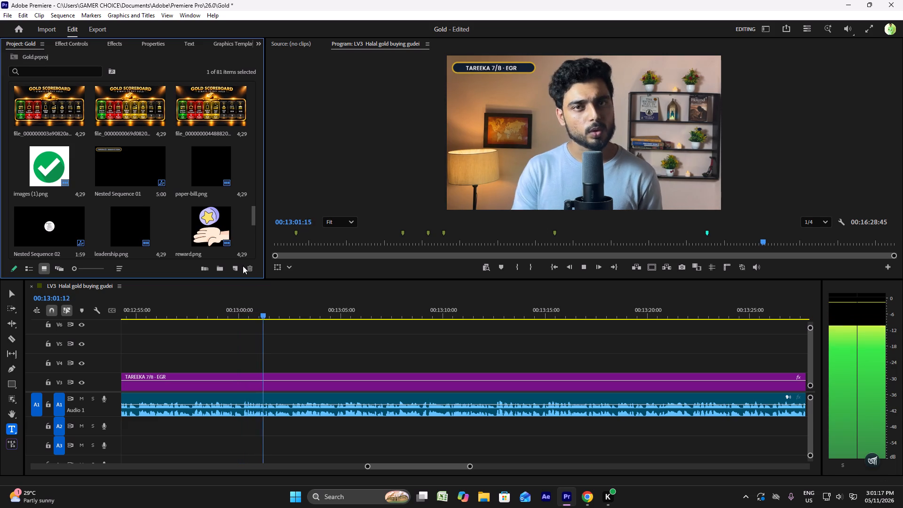
scroll(270, 359, up, 12)
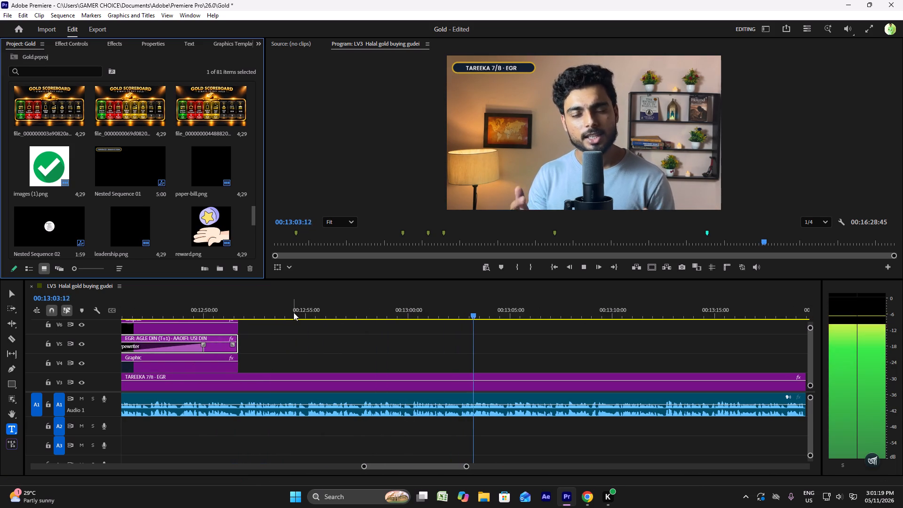
key(space)
click(452, 314)
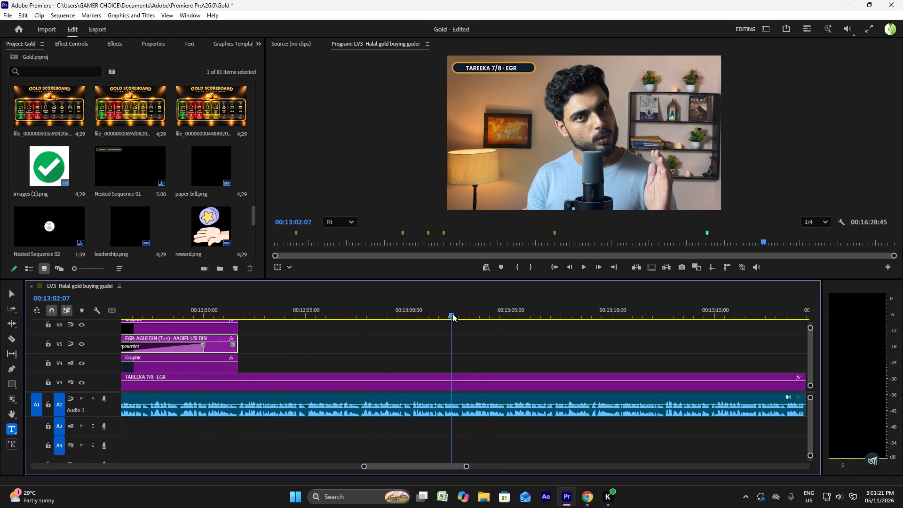
key(space)
key(space)
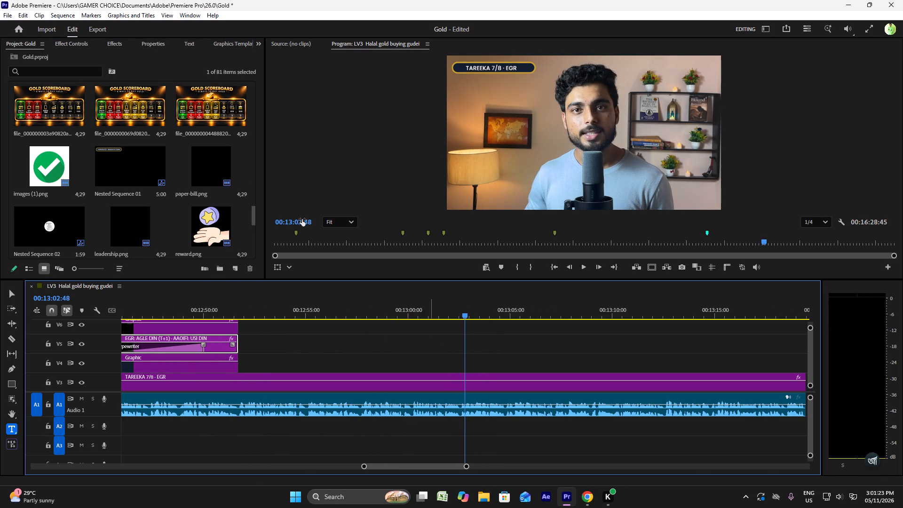
drag(221, 123, 447, 354)
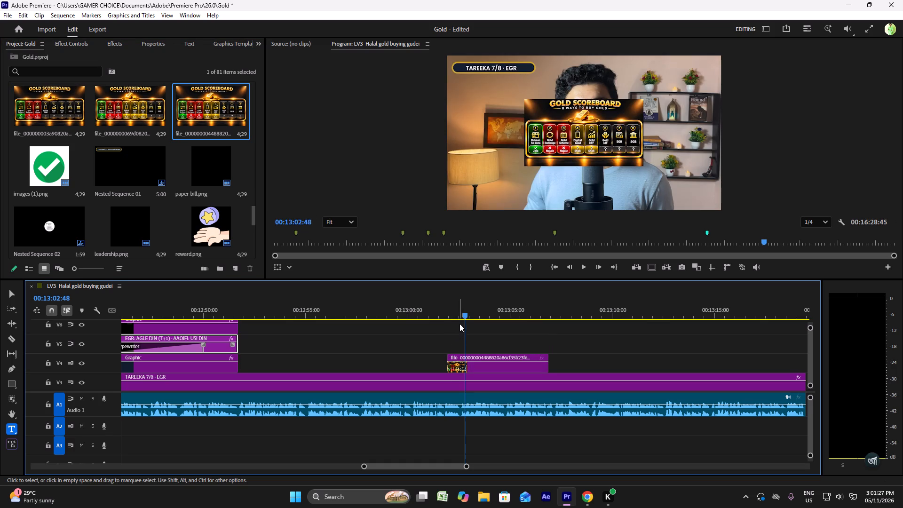
drag(124, 117, 260, 173)
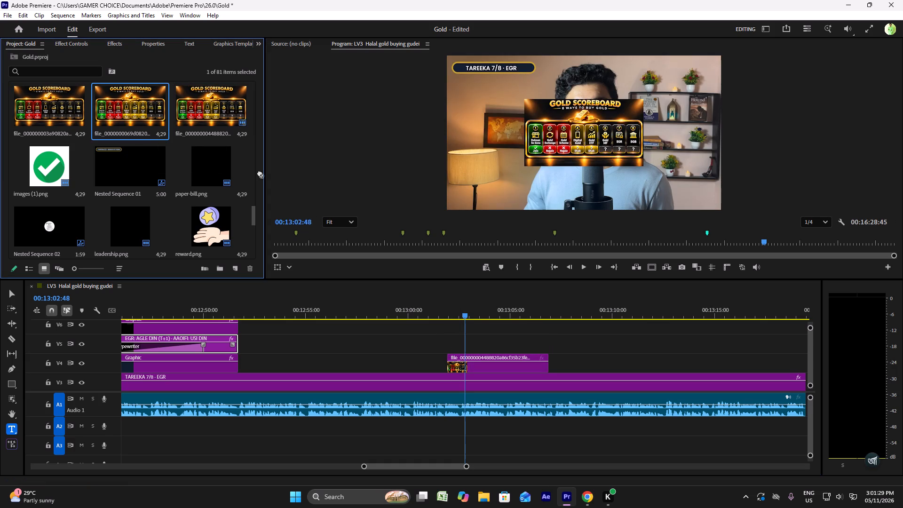
drag(260, 173, 440, 359)
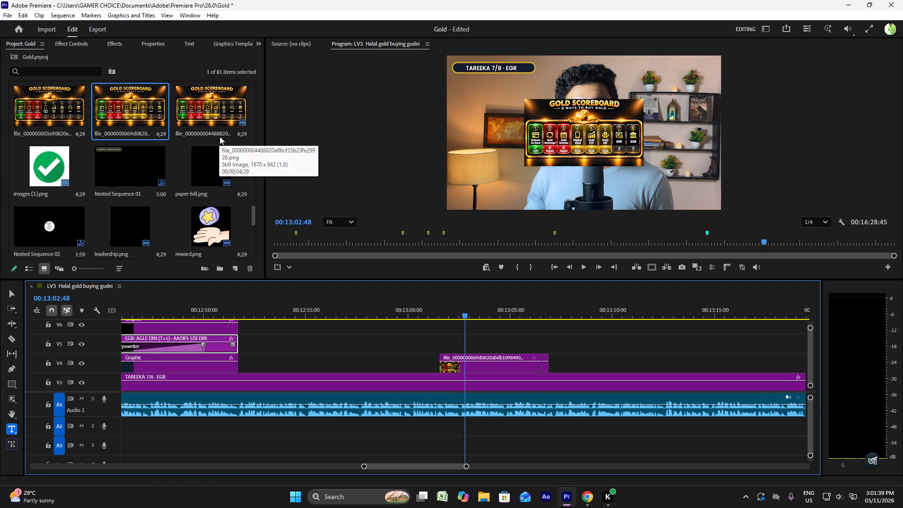
Place the "Sona Kharidne Ke 8 Tarike" image with three yellow Phone Wale cards on V5 at about 00:13:08:50 and preview it.
scroll(210, 134, up, 2)
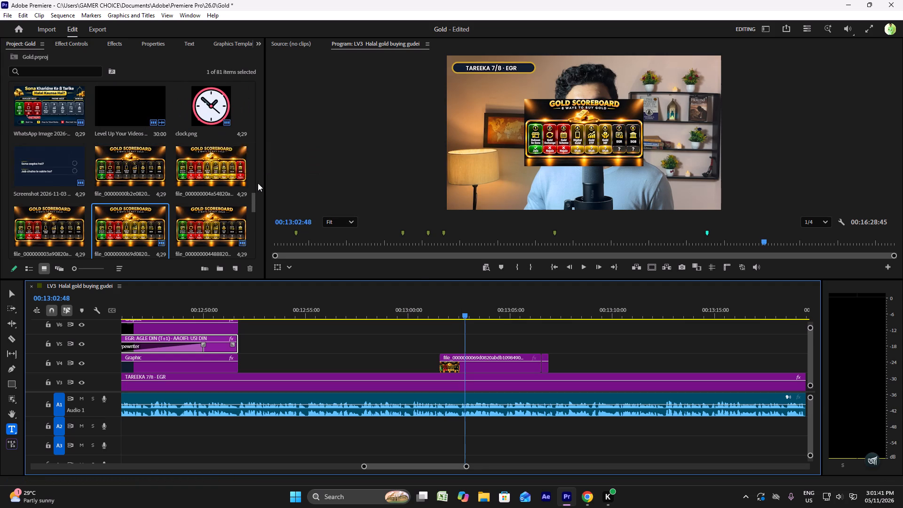
click(227, 176)
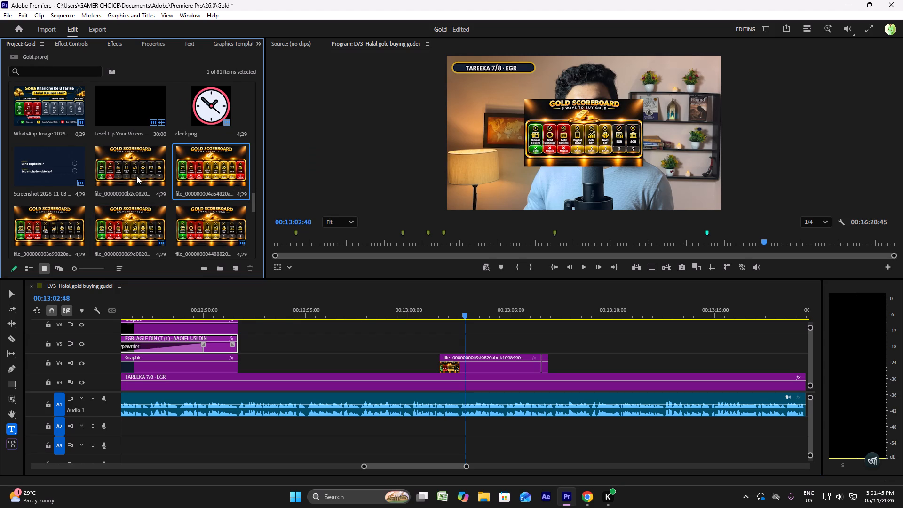
scroll(178, 206, up, 2)
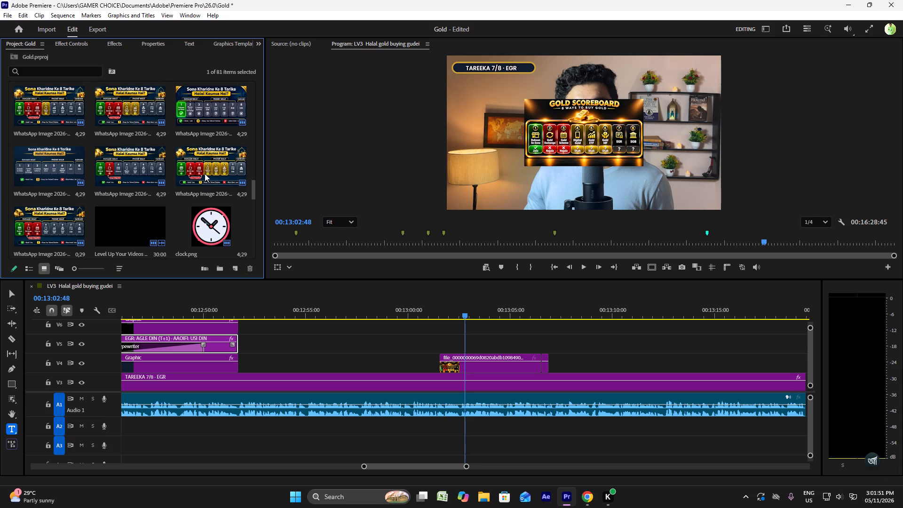
drag(205, 174, 588, 353)
click(604, 314)
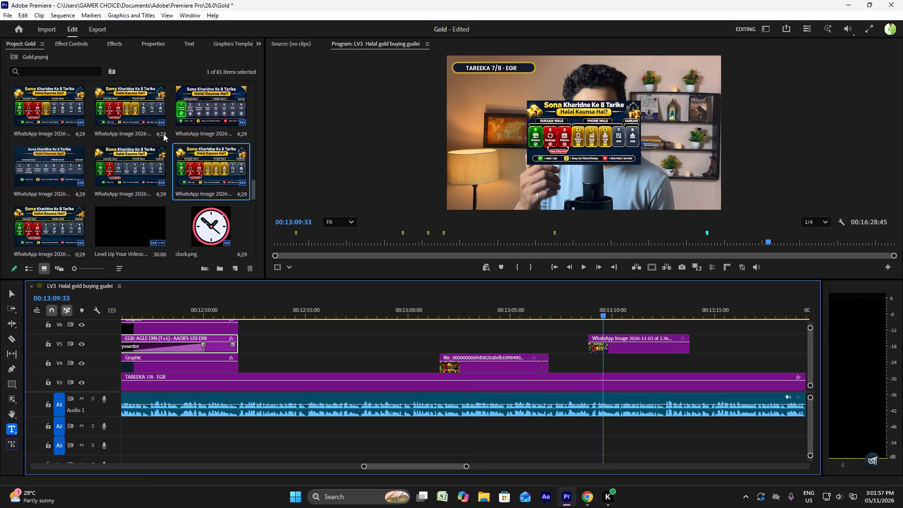
Look through the project media's scoreboard images for the version that suits the EGR verdict.
scroll(163, 134, up, 2)
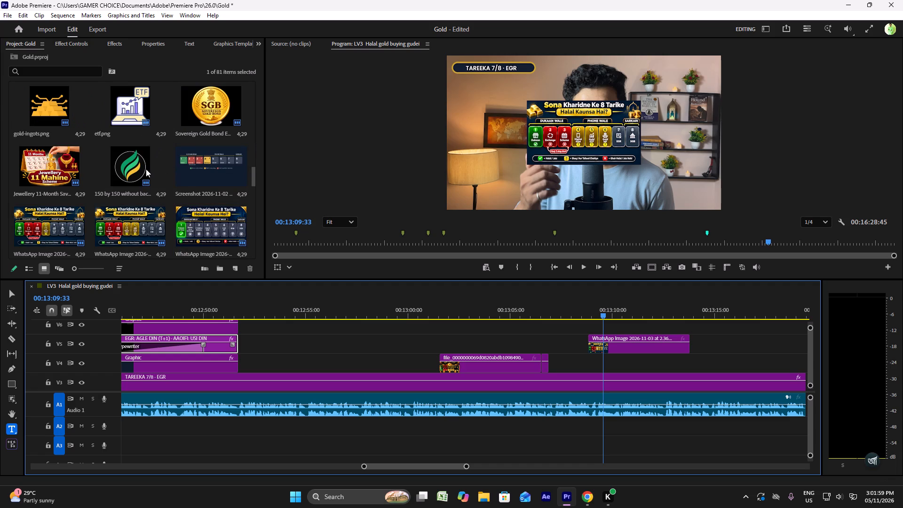
scroll(146, 169, down, 2)
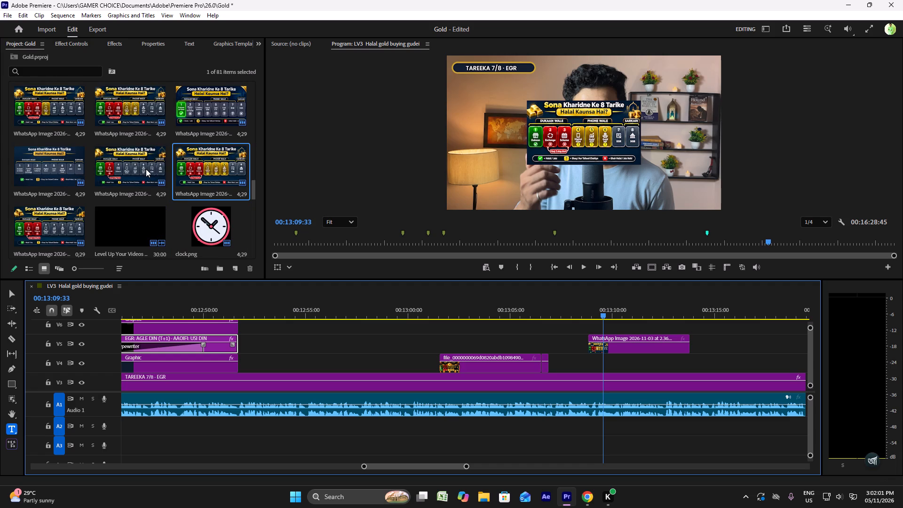
scroll(146, 169, down, 1)
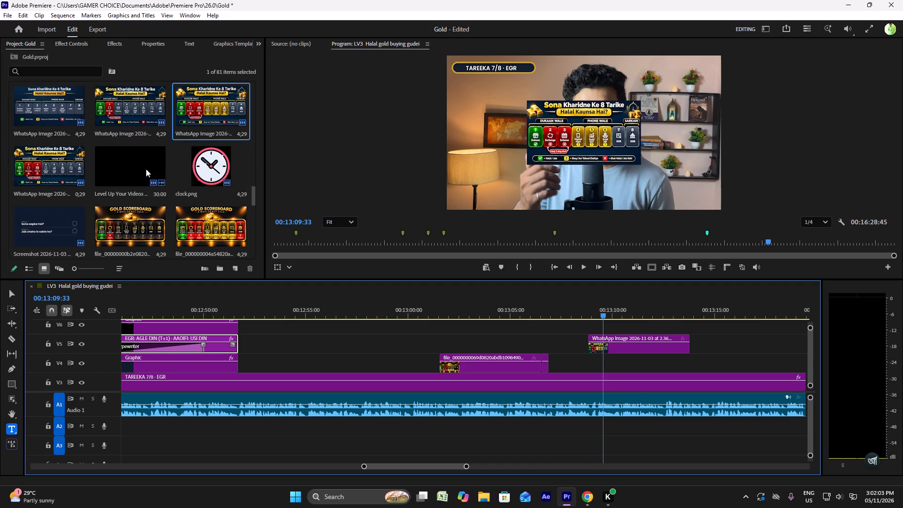
scroll(146, 169, down, 1)
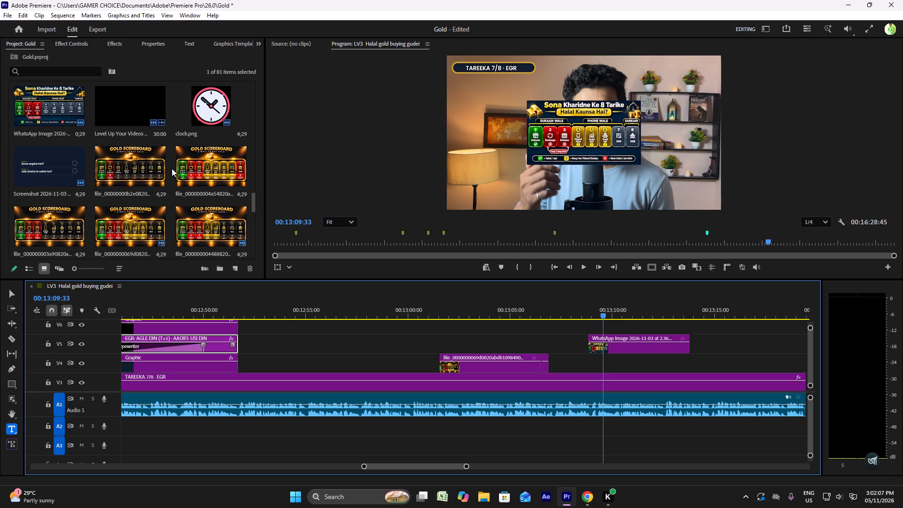
scroll(140, 196, down, 3)
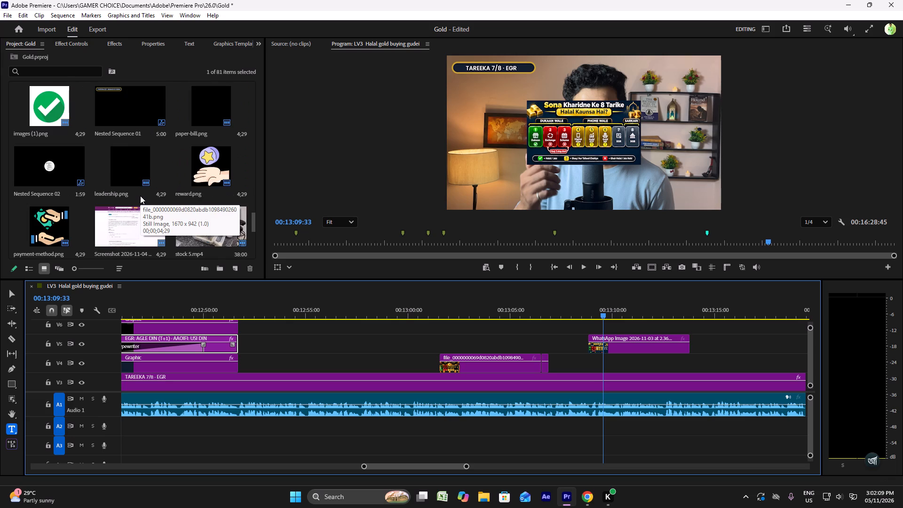
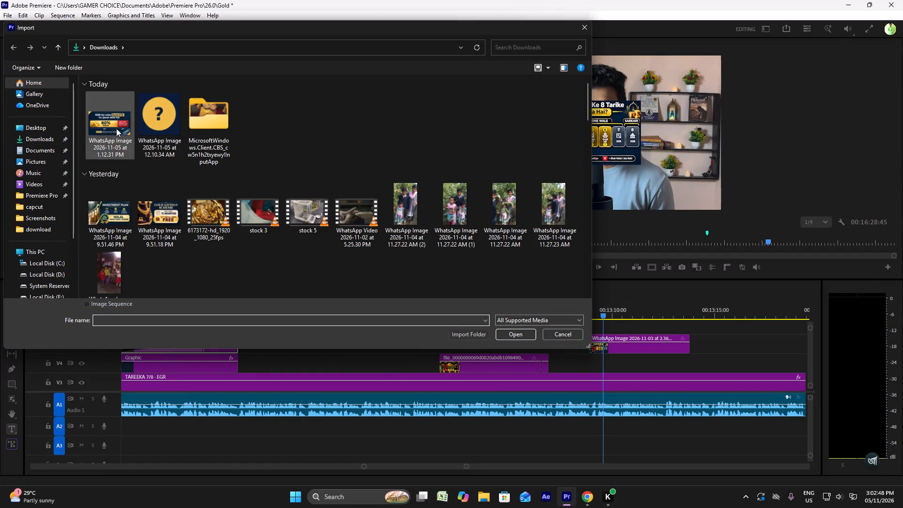
Browse the Downloads folder for the image file to import into the project.
click(46, 136)
triple_click(36, 135)
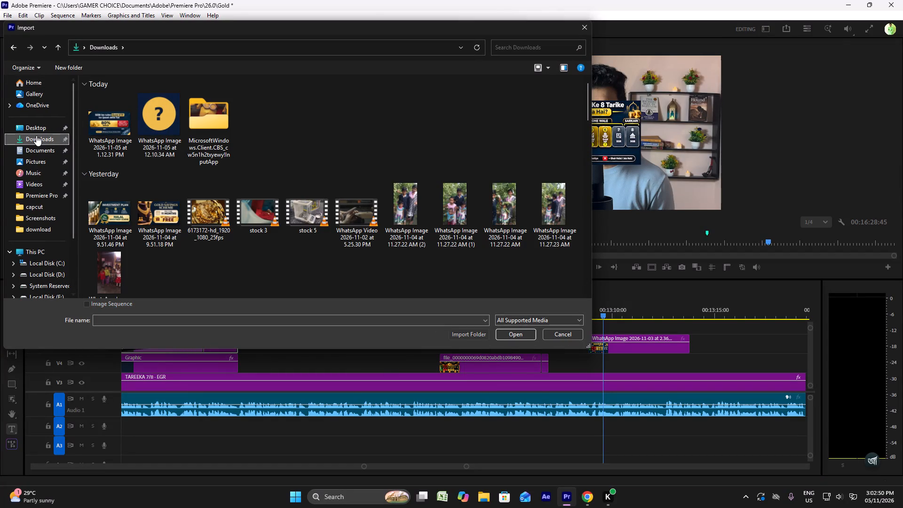
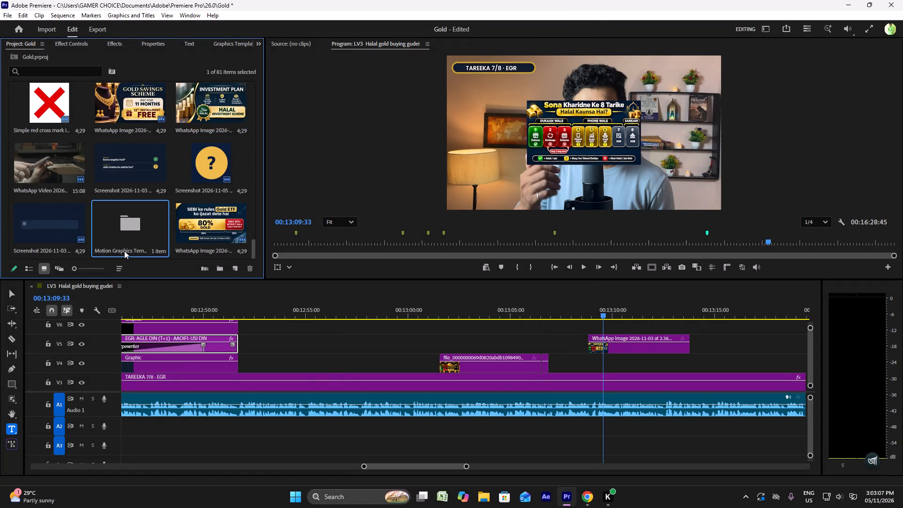
Import the four Gold Scoreboard images, the file_00000000 PNGs listed under Today in Downloads, into the project.
double_click(178, 258)
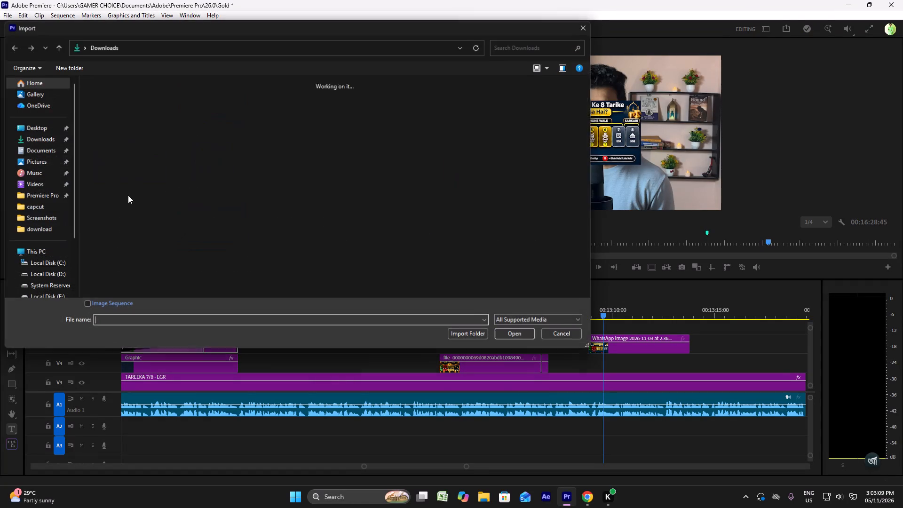
ctrl+click(111, 146)
ctrl+click(152, 148)
ctrl+click(195, 151)
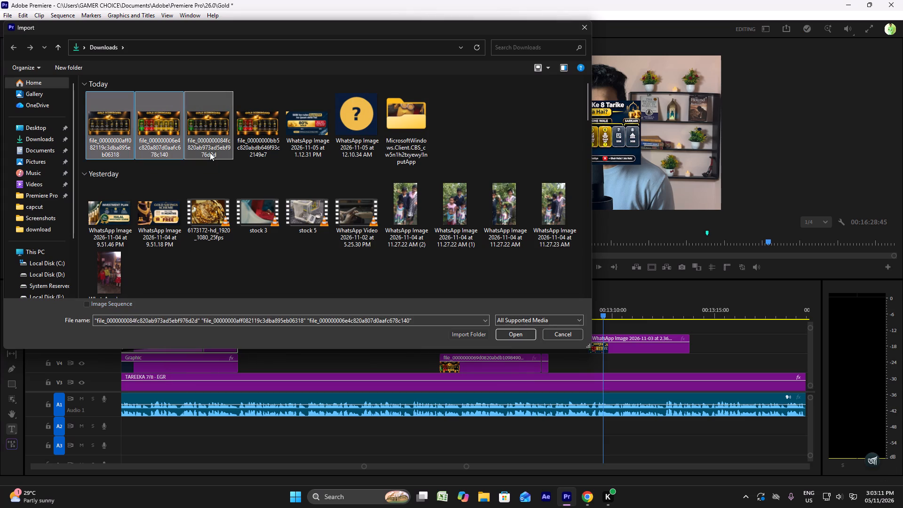
ctrl+click(250, 152)
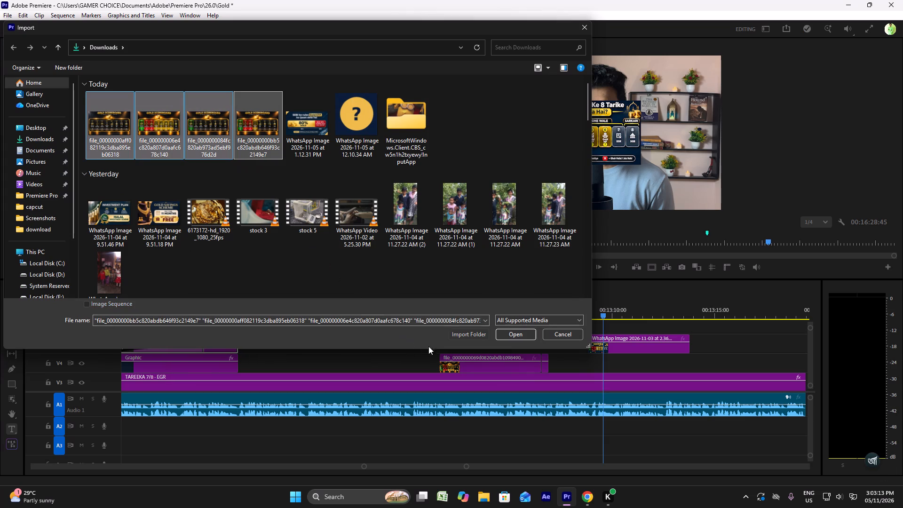
click(508, 329)
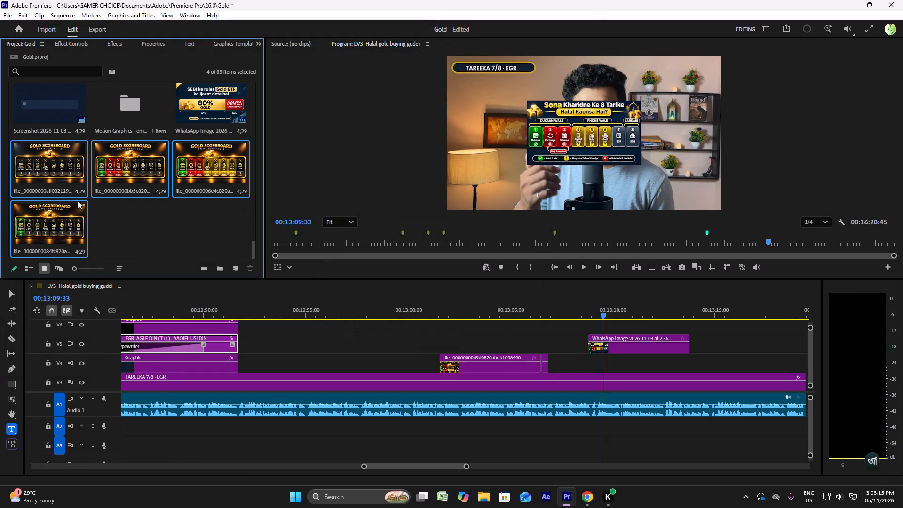
click(143, 227)
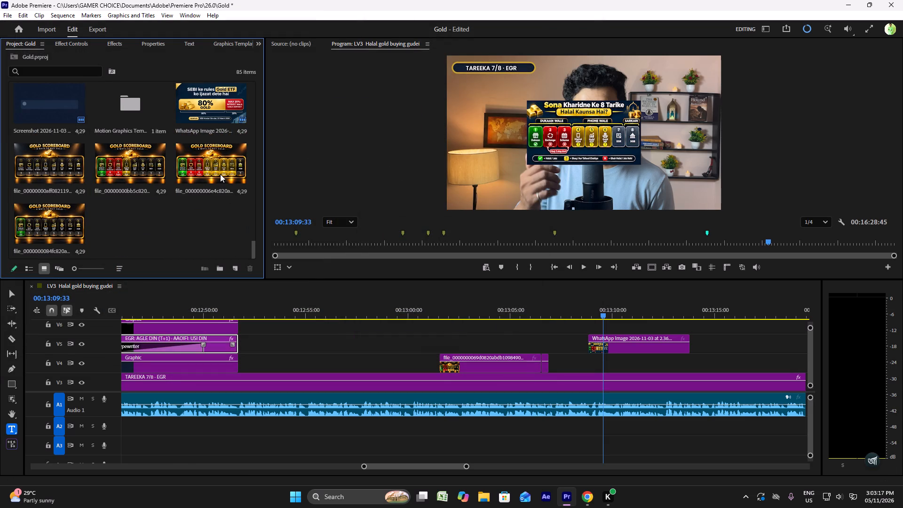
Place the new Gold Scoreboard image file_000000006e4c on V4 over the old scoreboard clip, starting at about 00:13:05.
drag(220, 174, 515, 307)
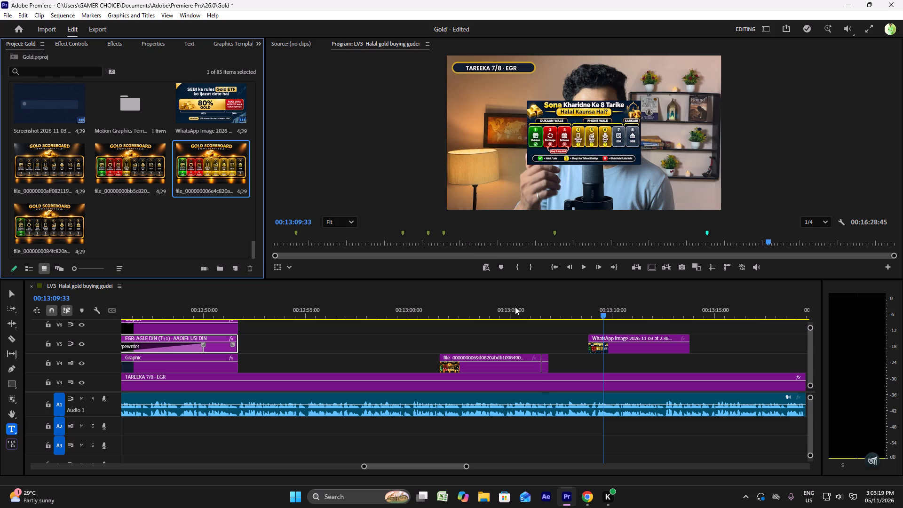
drag(515, 307, 609, 360)
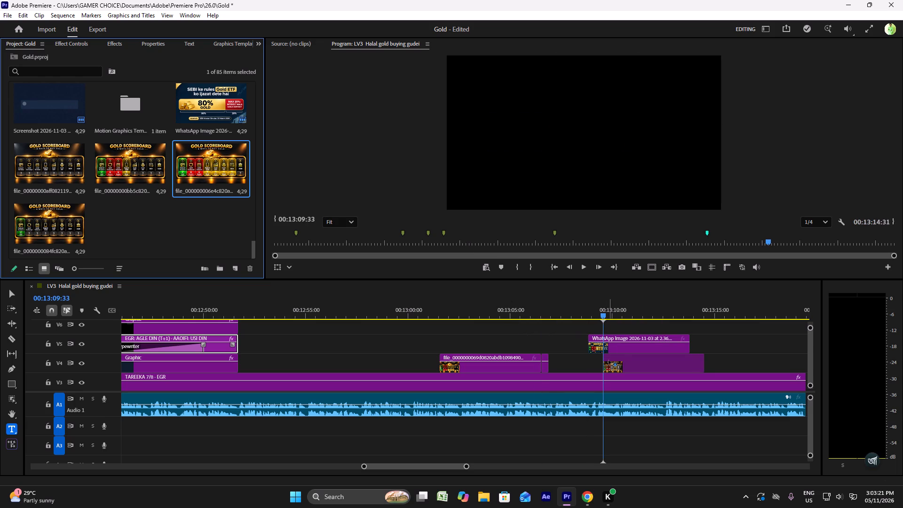
drag(609, 360, 609, 360)
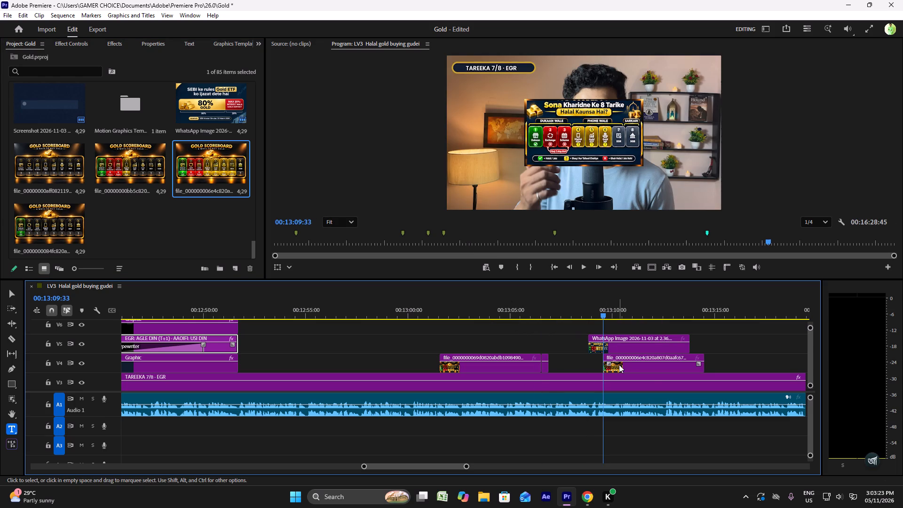
drag(621, 365, 459, 356)
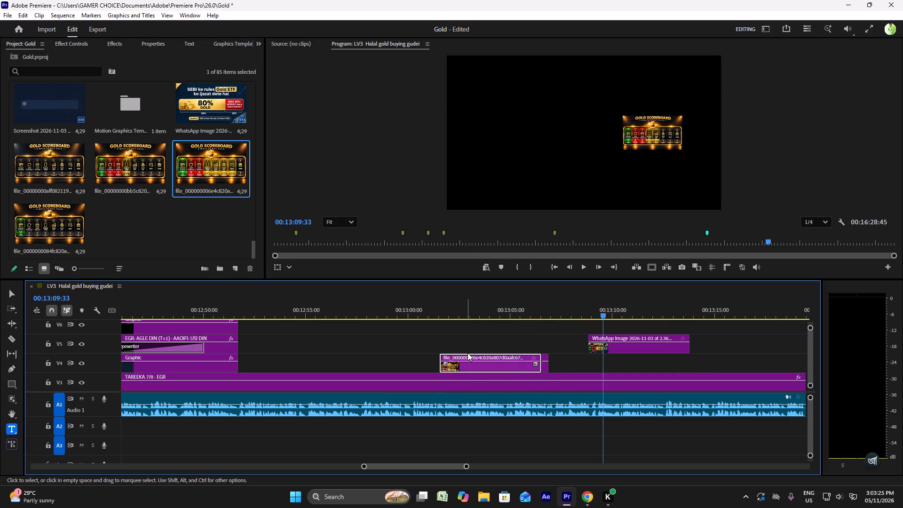
drag(470, 365, 509, 365)
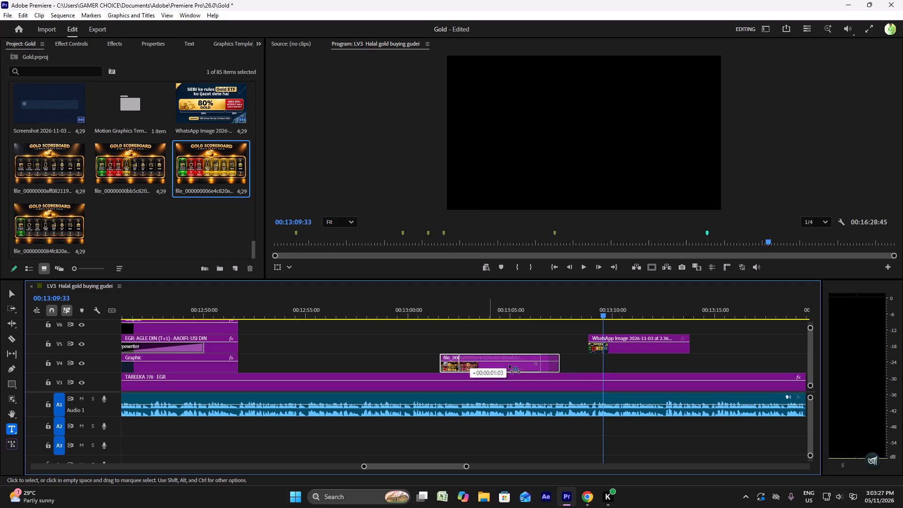
drag(509, 365, 544, 366)
Move the "Sona Kharidne Ke 8 Tarike" image on V5 earlier to its narration cue at about 00:13:02:30.
drag(619, 348, 457, 343)
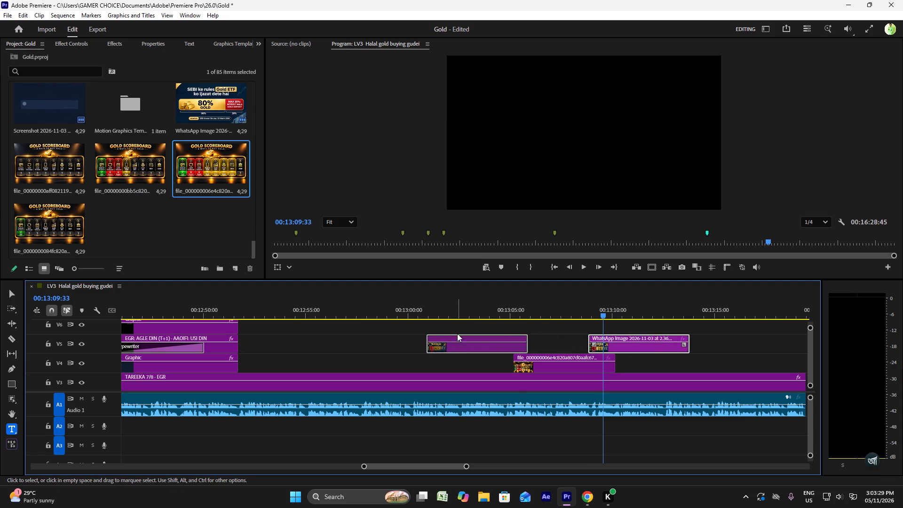
click(457, 307)
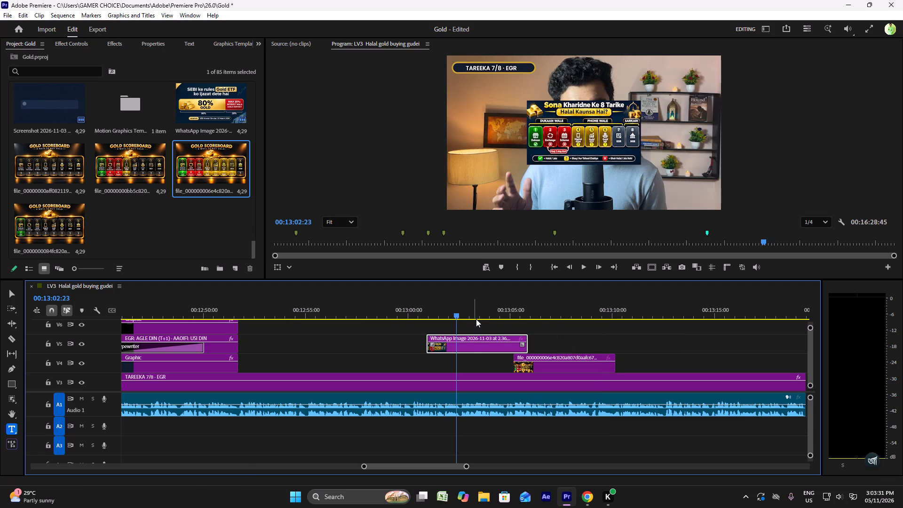
click(384, 316)
key(space)
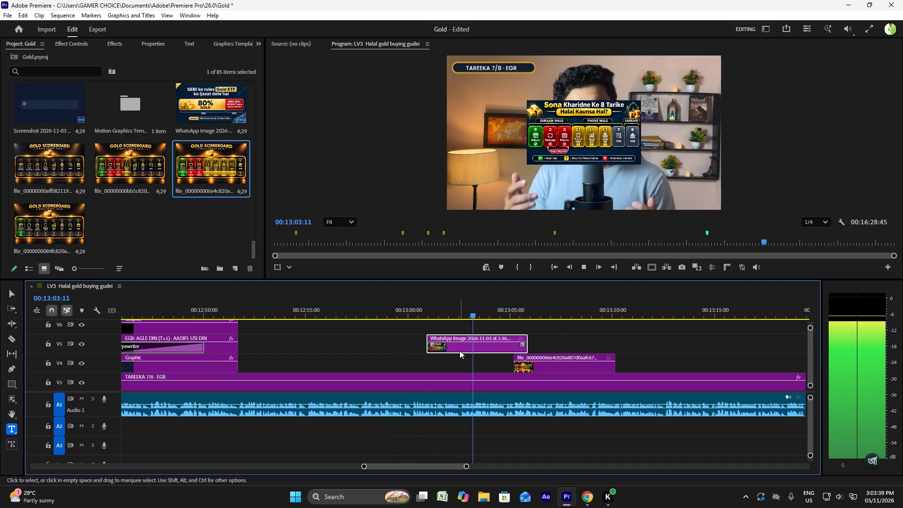
drag(461, 350, 492, 349)
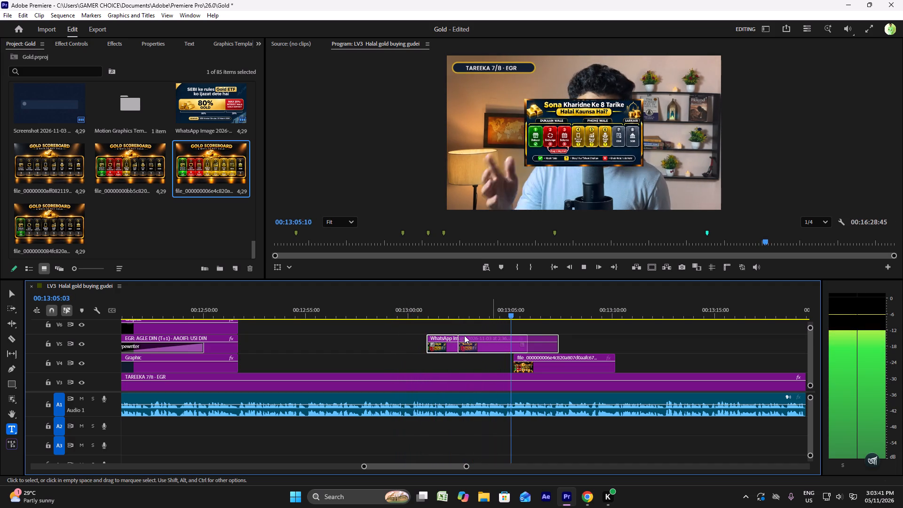
click(474, 345)
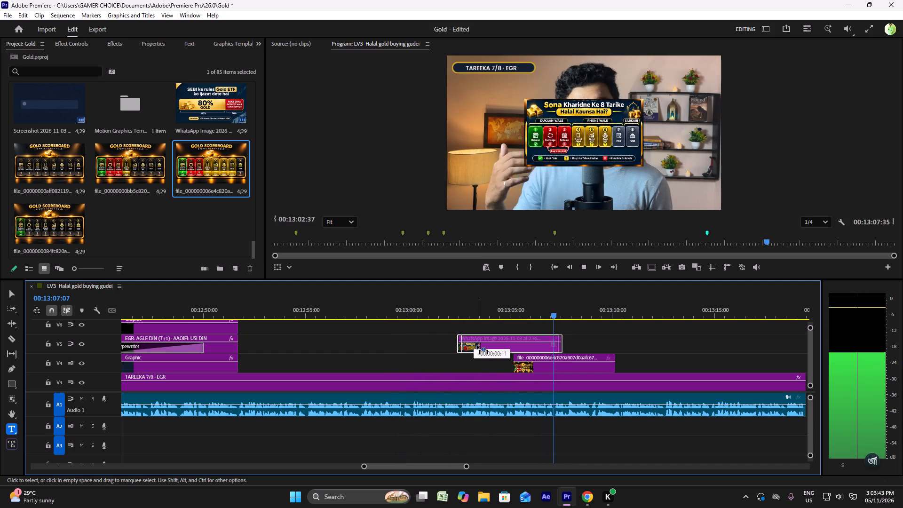
Shorten the "Sona Kharidne Ke 8 Tarike" clip to about 3.5 seconds against the narration and move it down to V4.
click(454, 317)
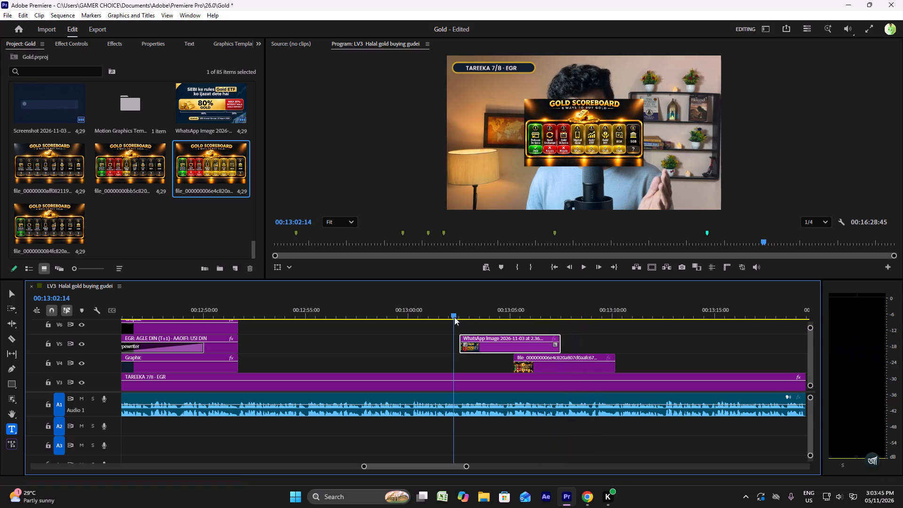
key(space)
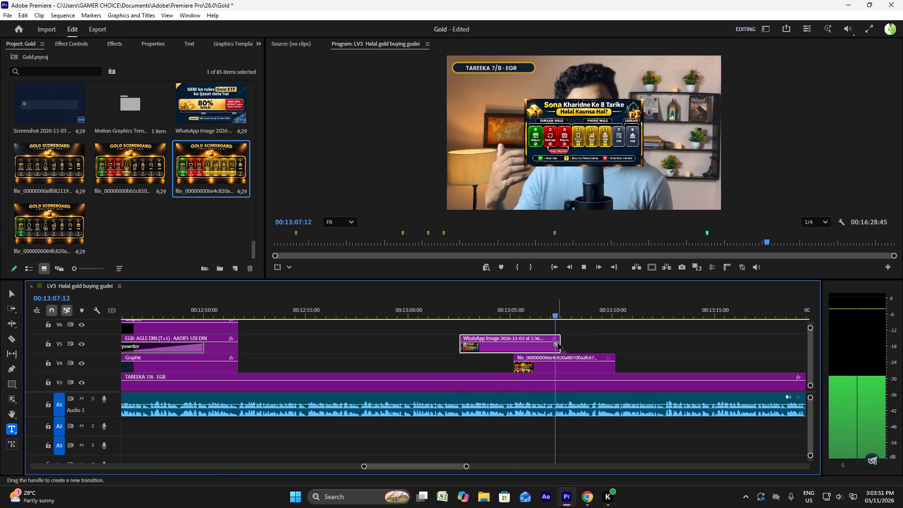
drag(562, 342, 528, 342)
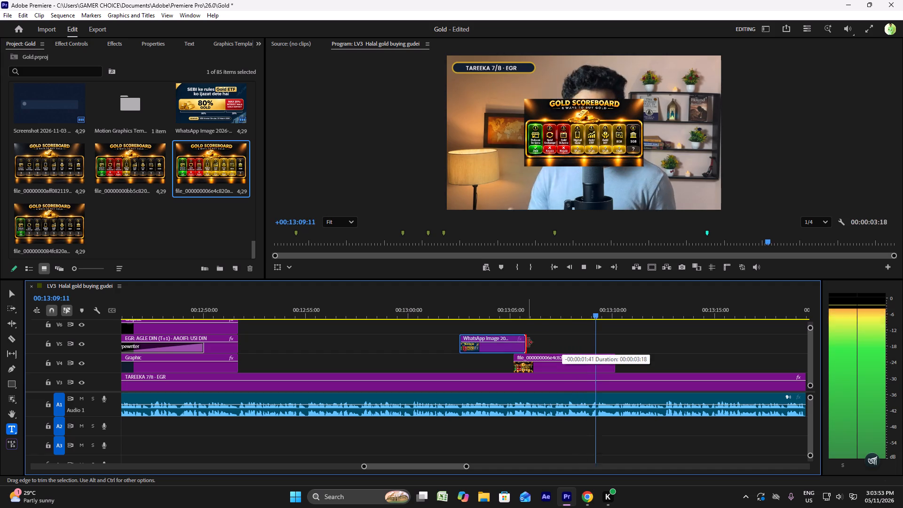
drag(528, 342, 532, 342)
drag(495, 348, 497, 362)
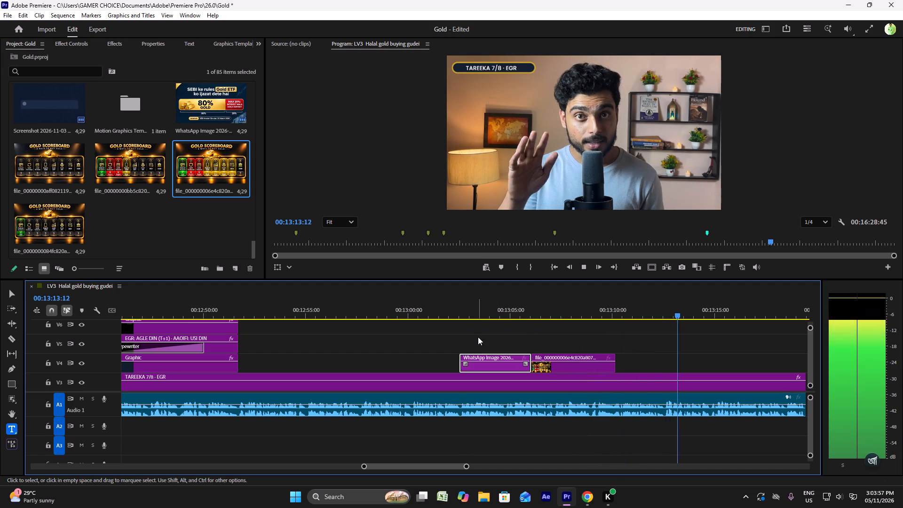
Move the Gold Scoreboard clip on V4 earlier to its narration cue at about 00:13:04, overwriting the end of the "Sona Kharidne Ke 8 Tarike" clip.
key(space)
click(457, 314)
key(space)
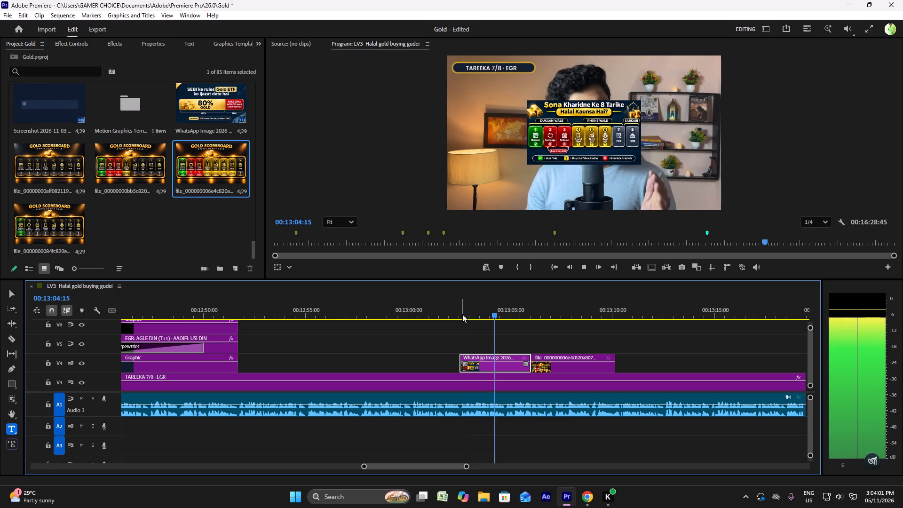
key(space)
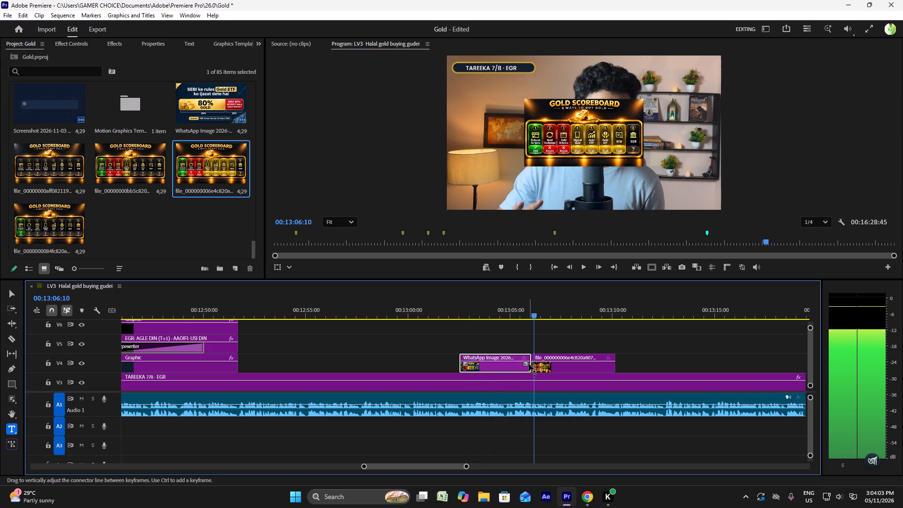
click(494, 321)
click(494, 315)
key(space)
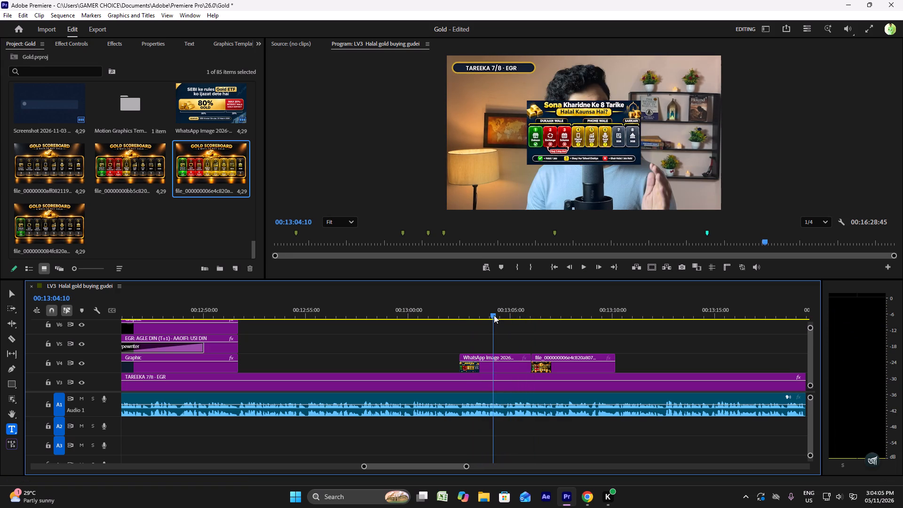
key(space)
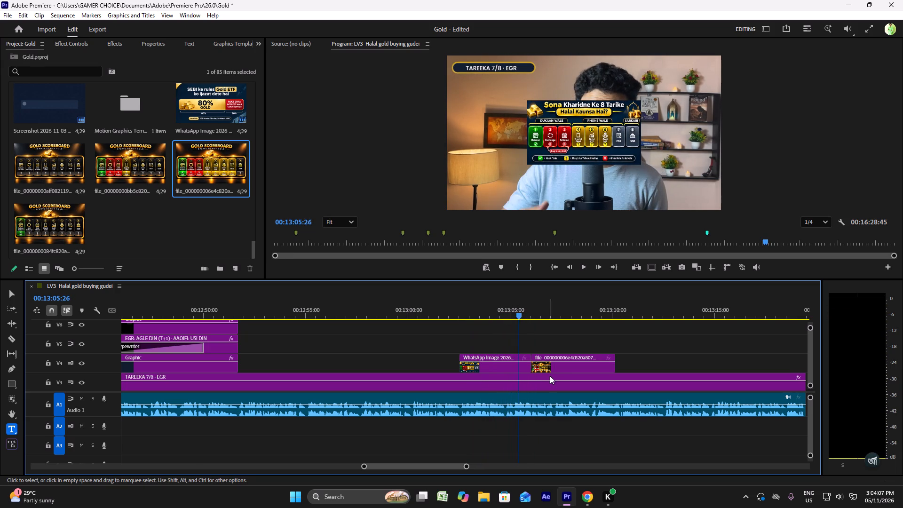
drag(554, 367, 513, 369)
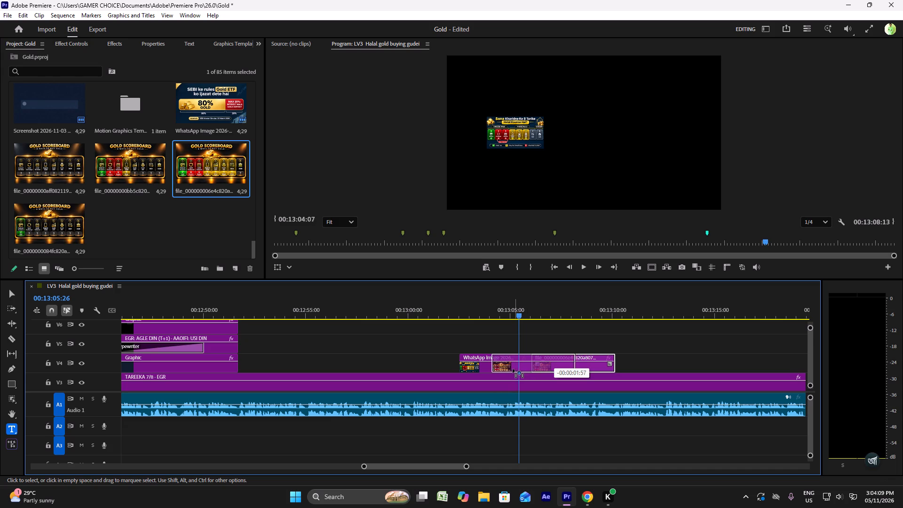
drag(513, 369, 512, 369)
Extend the end of the Gold Scoreboard clip on V4 against the narration to a duration of about 4.8 seconds.
click(474, 315)
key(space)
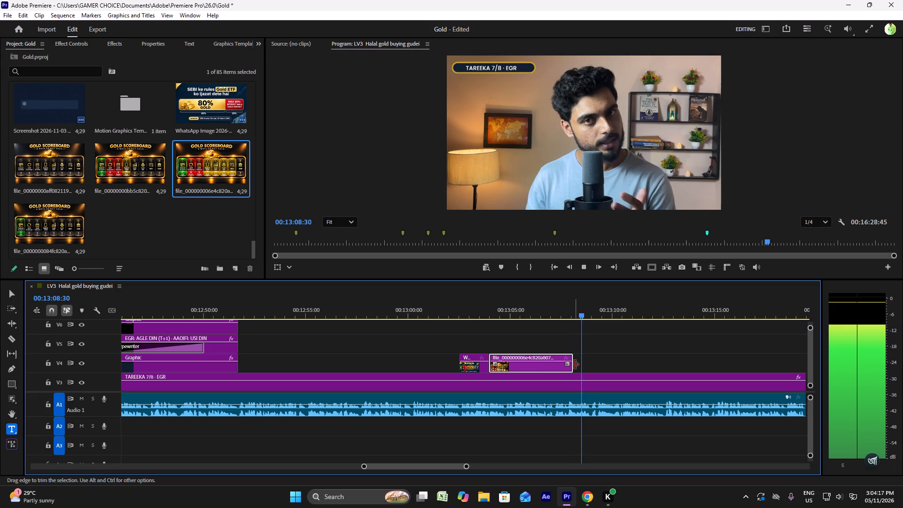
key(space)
drag(574, 364, 594, 365)
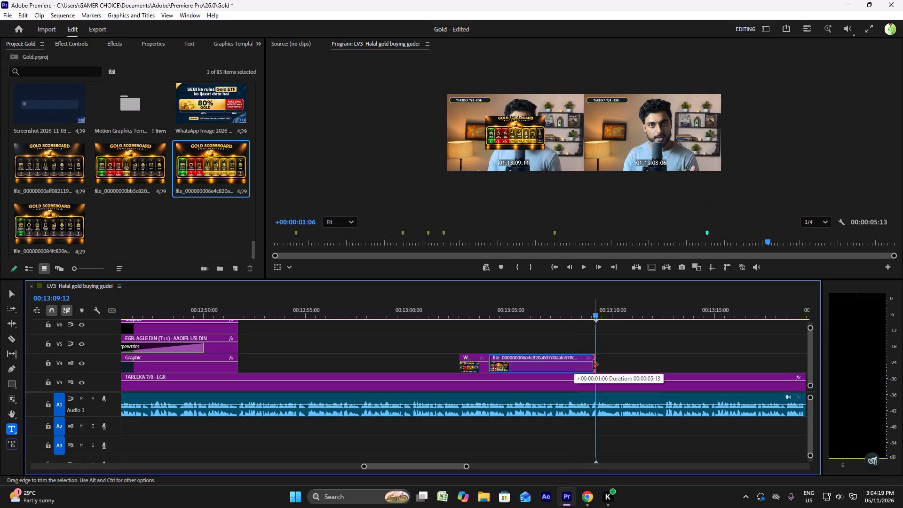
drag(594, 365, 589, 365)
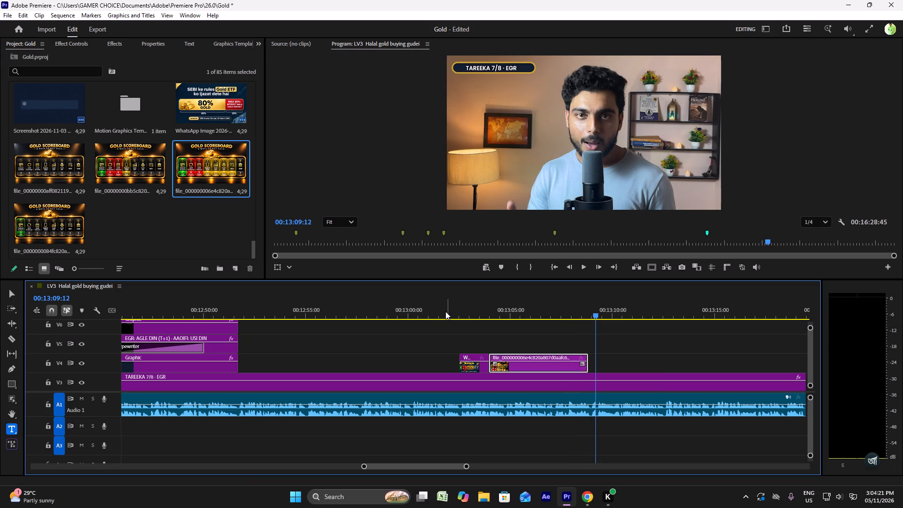
click(445, 311)
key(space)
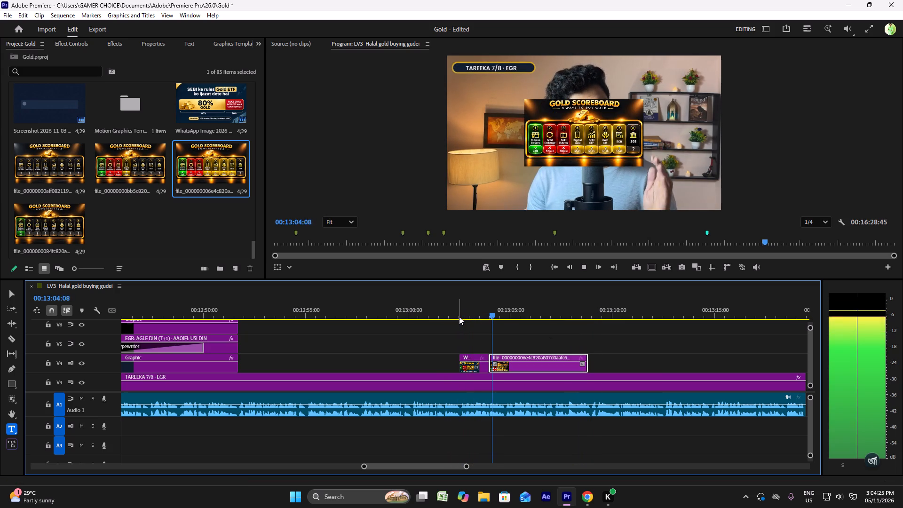
Scale the "Sona Kharidne Ke 8 Tarike" image on V4 up to 241% so it fills the frame.
click(473, 317)
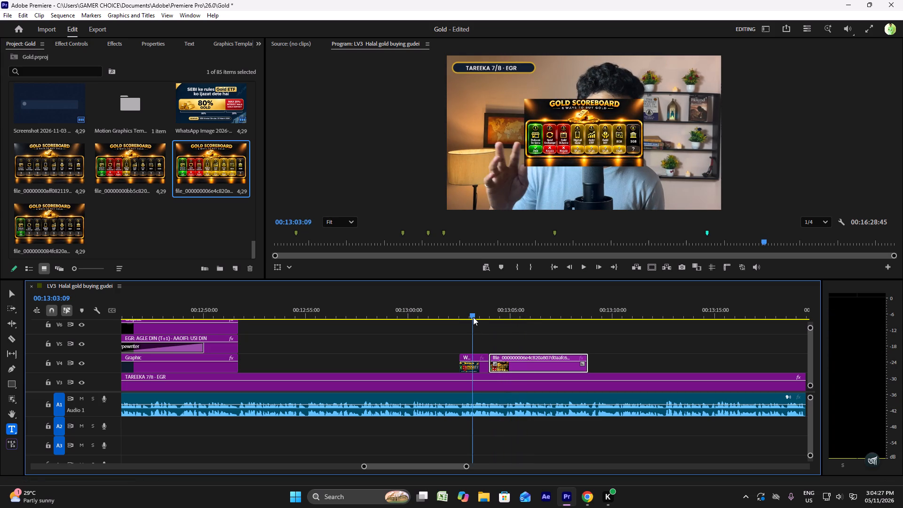
click(477, 367)
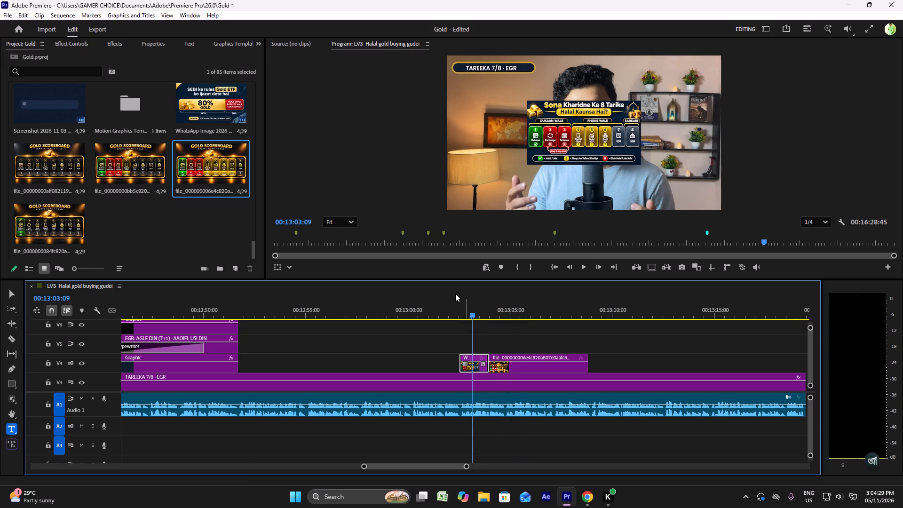
click(164, 42)
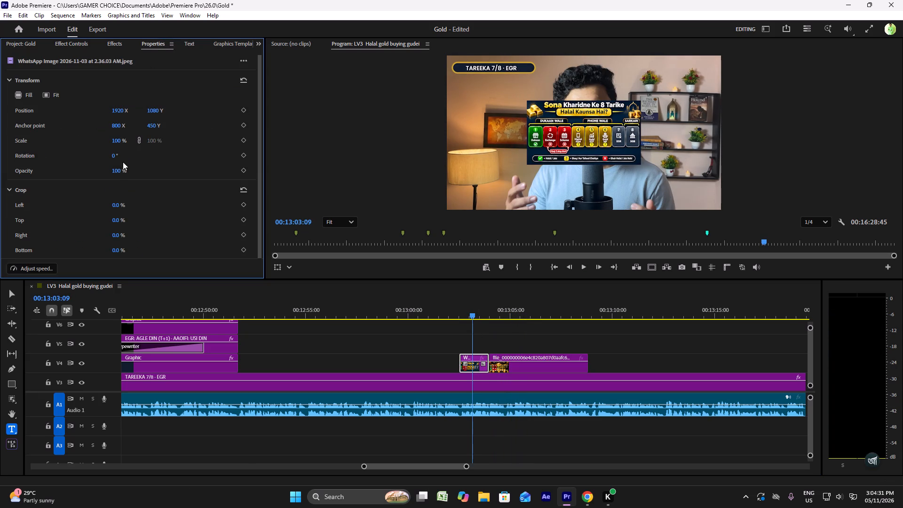
drag(119, 142, 194, 146)
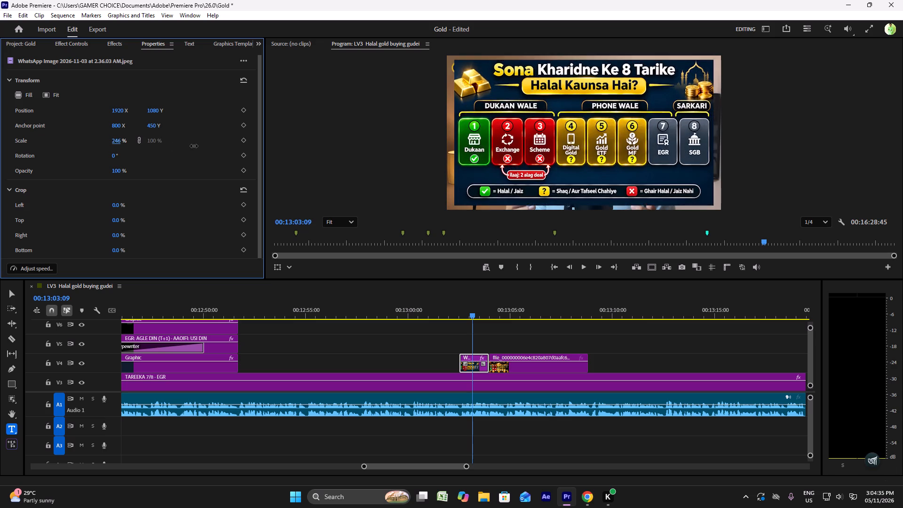
drag(194, 146, 189, 144)
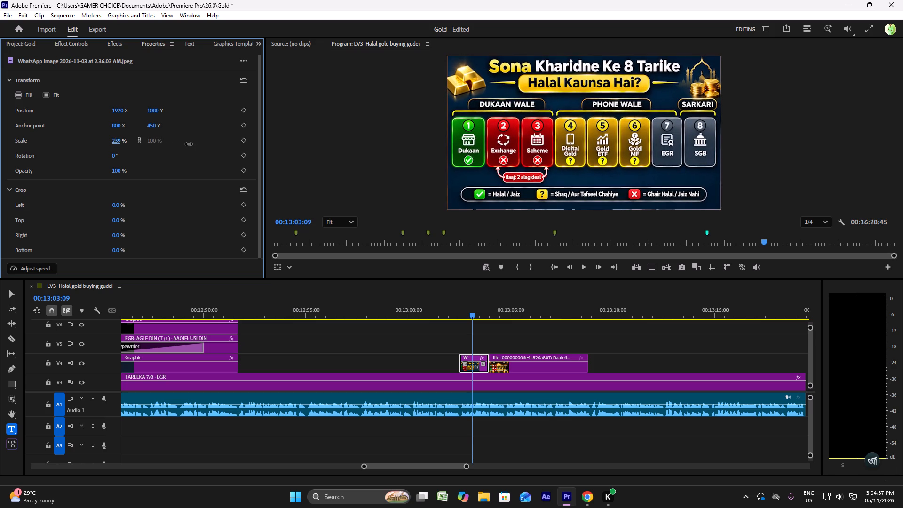
drag(189, 144, 189, 144)
drag(189, 144, 190, 144)
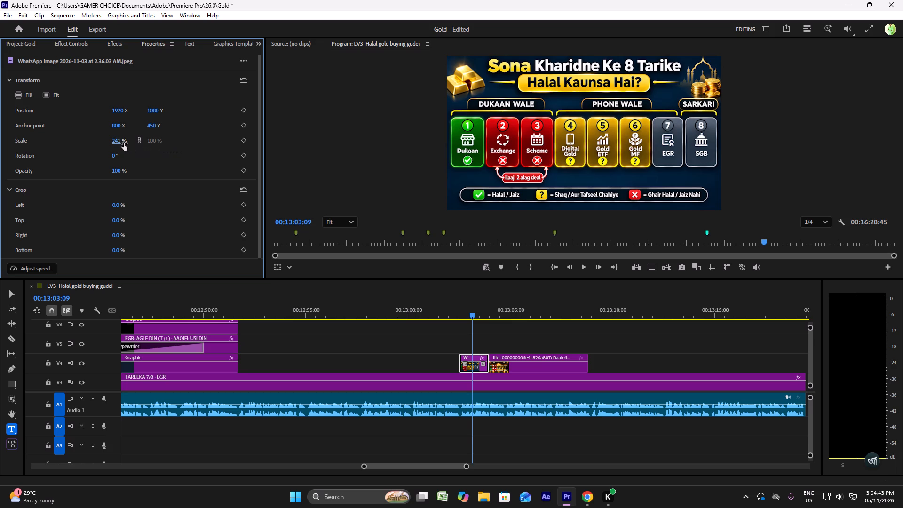
Set the scale of the Gold Scoreboard image on V4 to 241%.
click(513, 315)
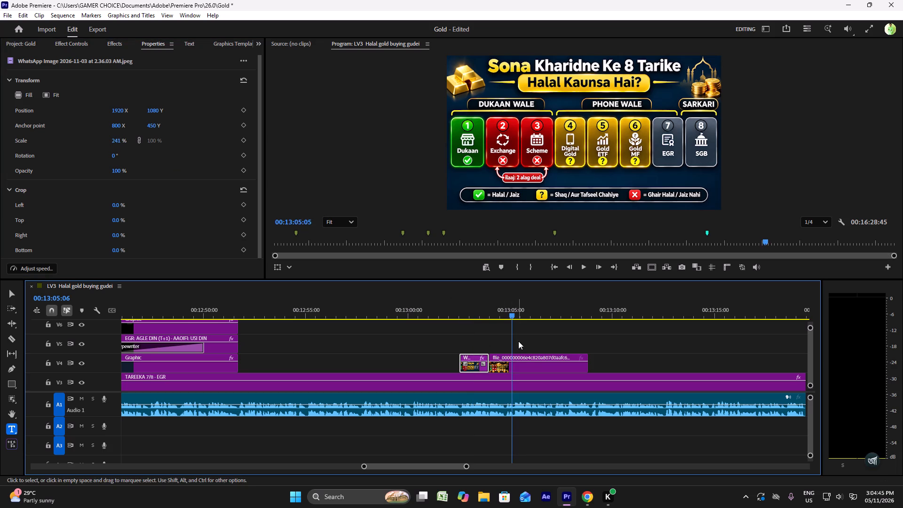
click(519, 363)
double_click(115, 141)
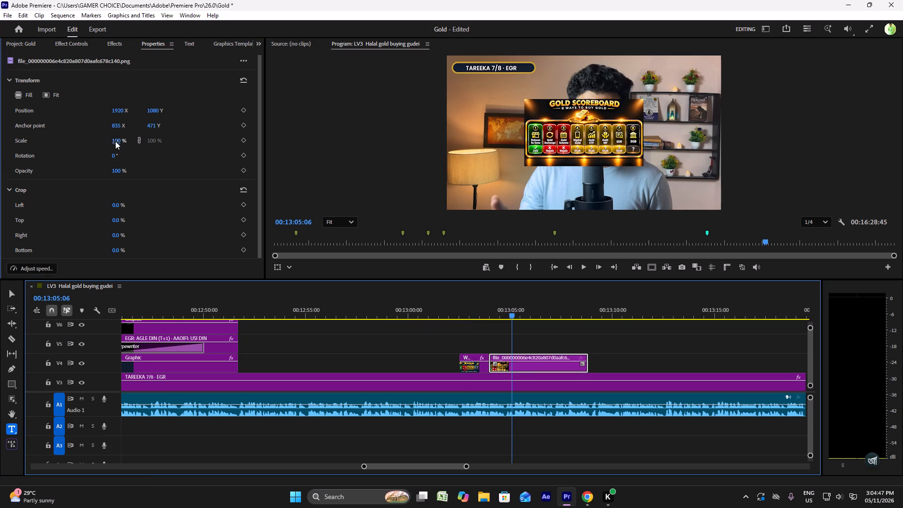
triple_click(118, 141)
click(118, 142)
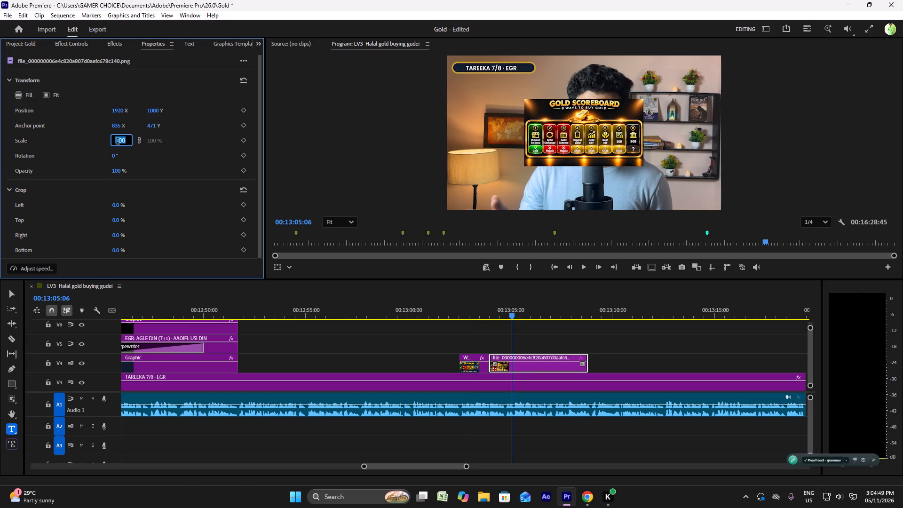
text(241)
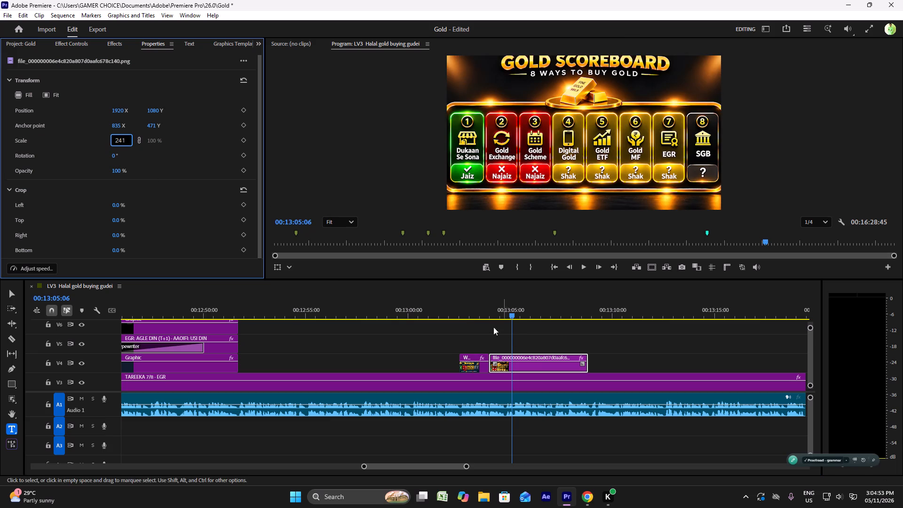
Set the scale of the Gold Scoreboard clip at about 00:13:05 to 230% so the whole board fits the frame.
click(461, 317)
click(486, 312)
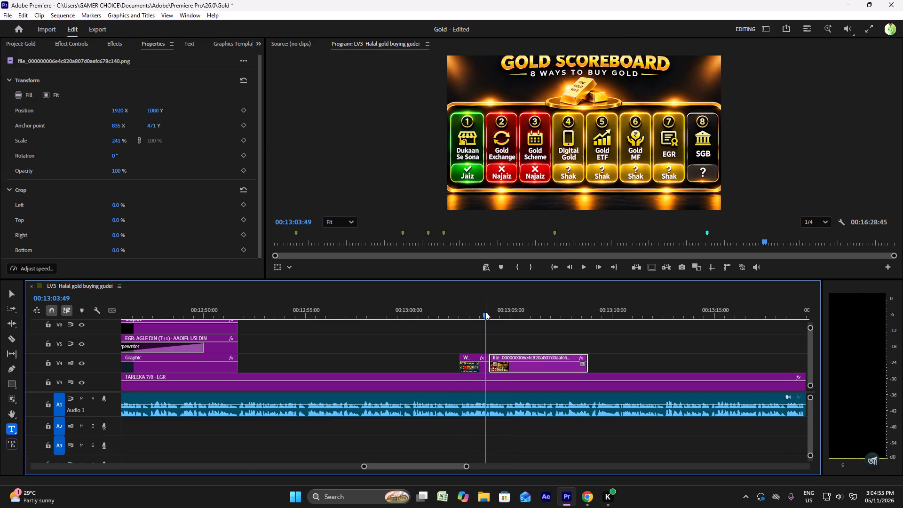
drag(485, 312, 511, 318)
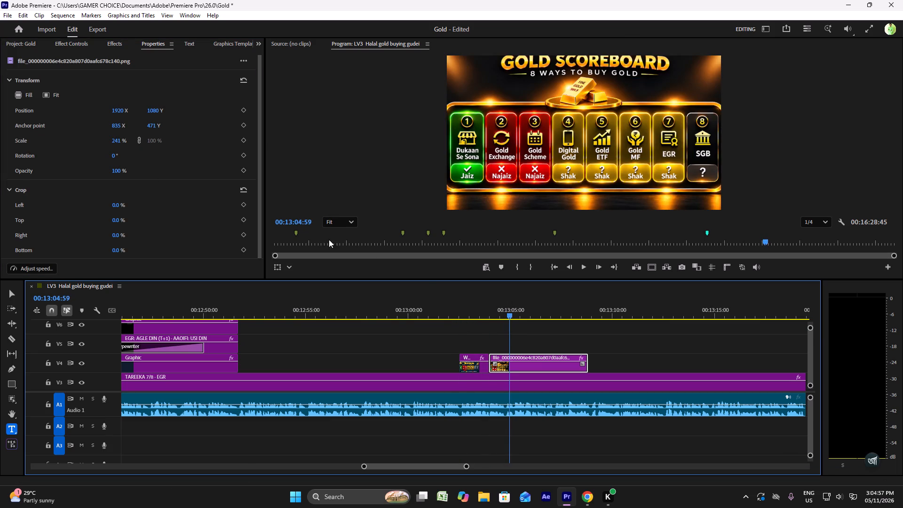
drag(116, 143, 111, 142)
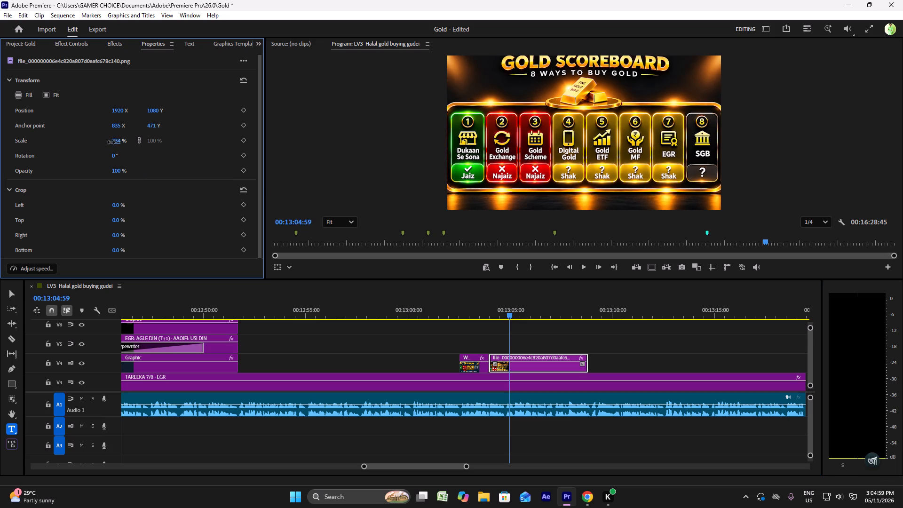
drag(111, 142, 106, 142)
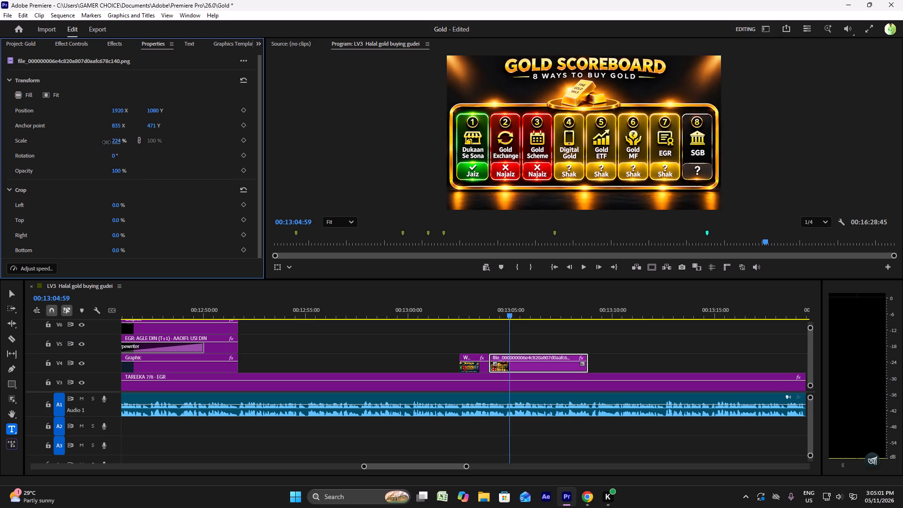
drag(106, 142, 108, 143)
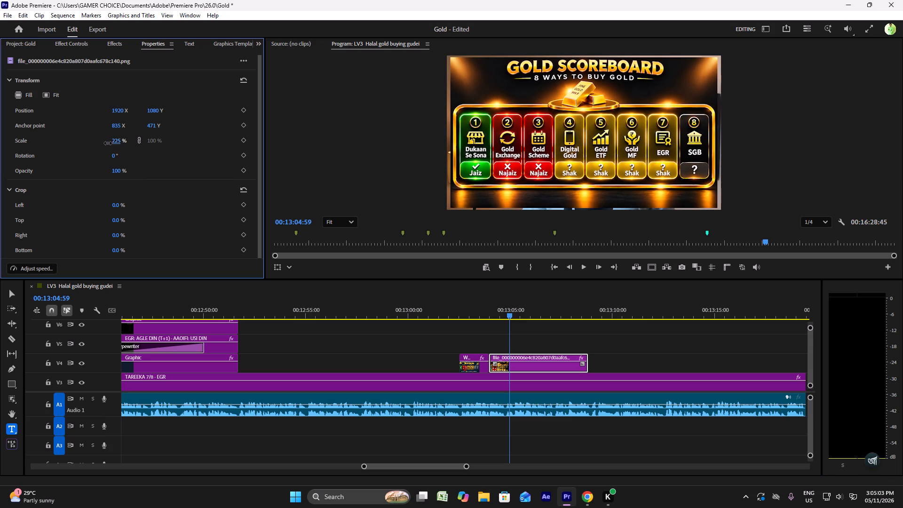
drag(108, 143, 110, 143)
Play back both board graphics from 00:13:02:46 and extend the Gold Scoreboard clip's end to about 00:13:09.
click(465, 318)
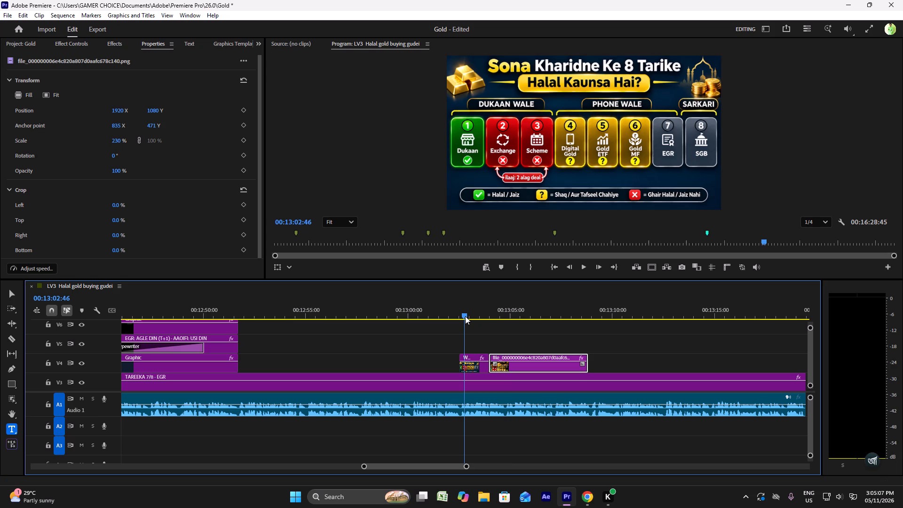
click(465, 316)
key(space)
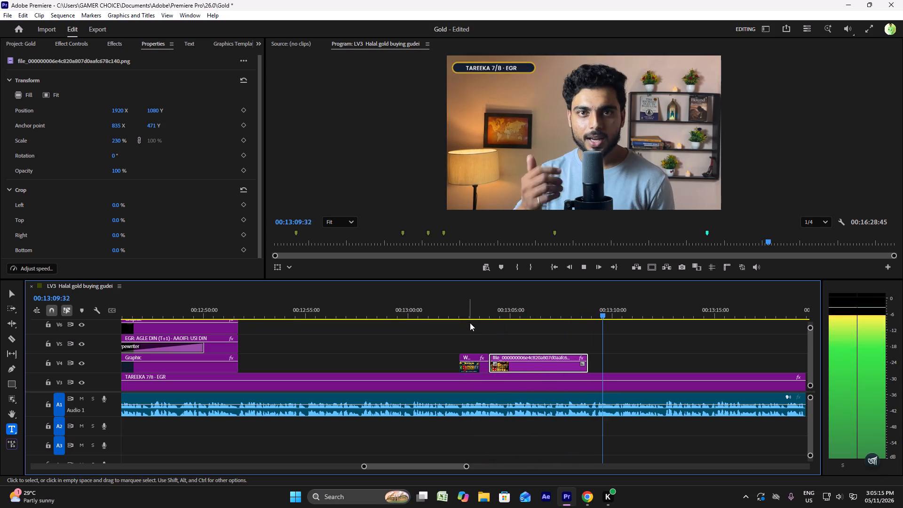
key(space)
drag(591, 360, 597, 362)
click(583, 319)
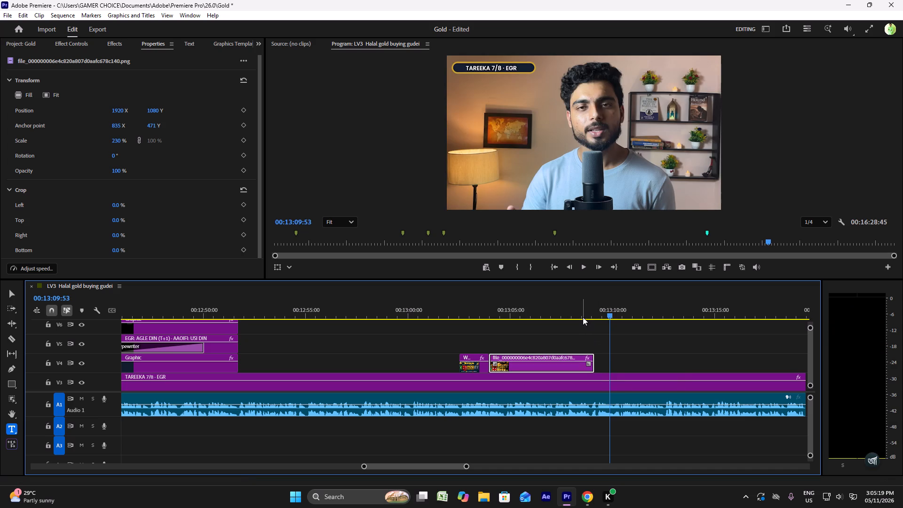
click(582, 317)
key(space)
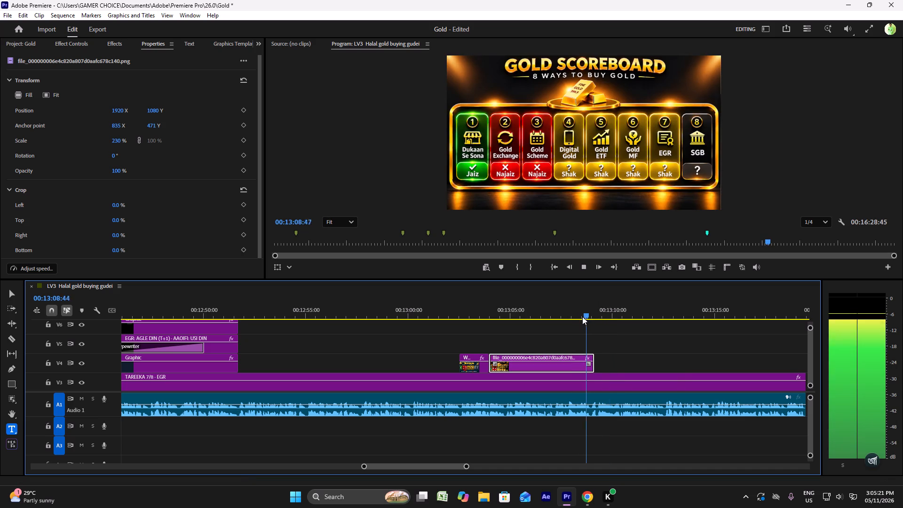
scroll(584, 317, down, 10)
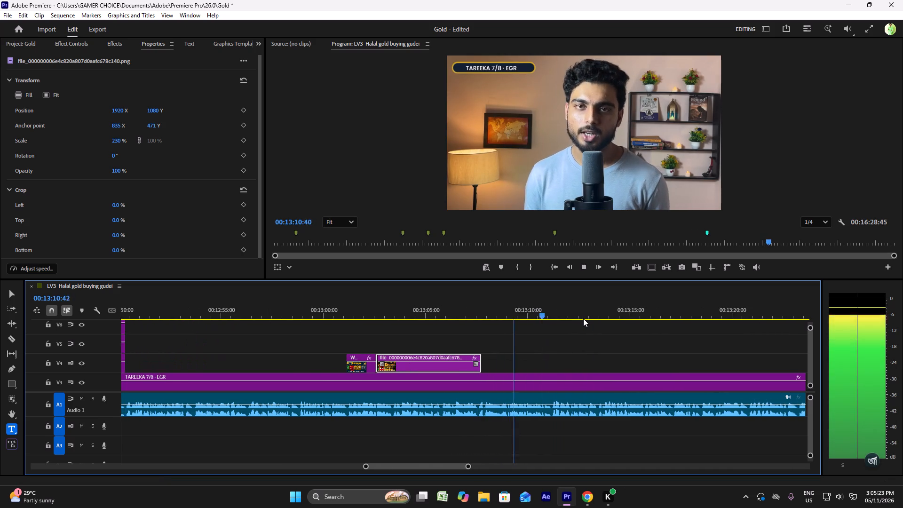